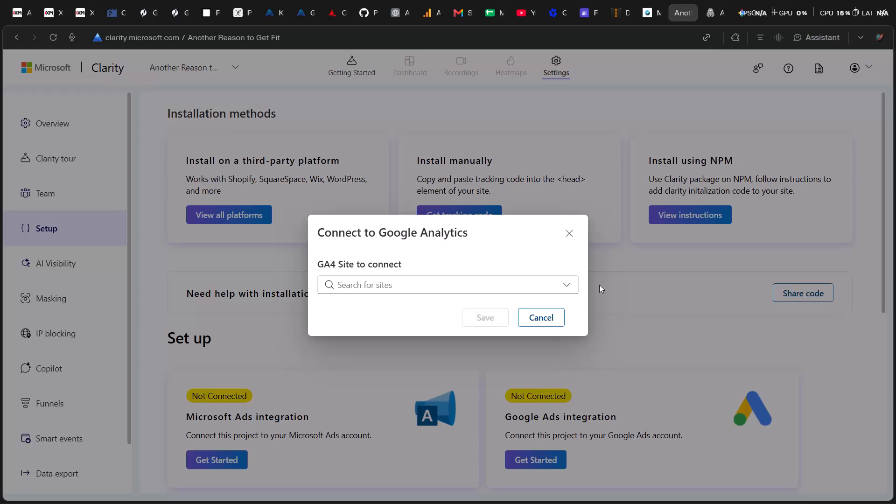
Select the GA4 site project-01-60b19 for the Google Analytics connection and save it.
left_click(551, 287)
left_click(470, 301)
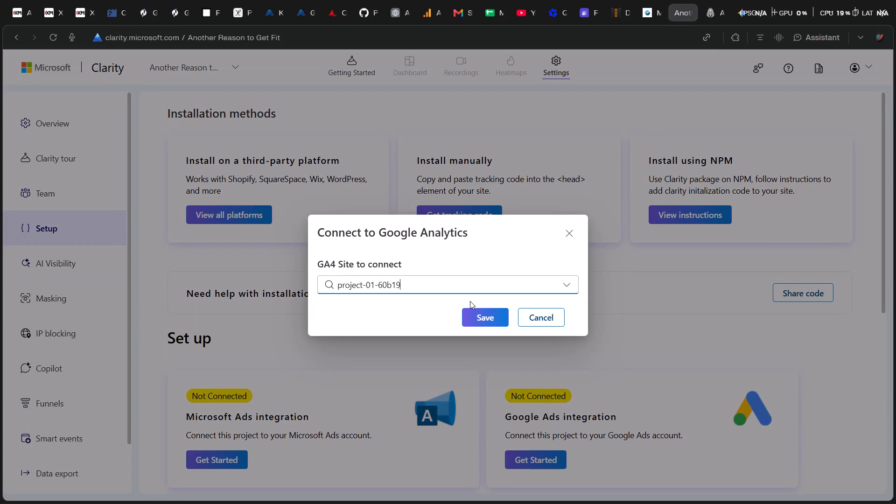
left_click(473, 309)
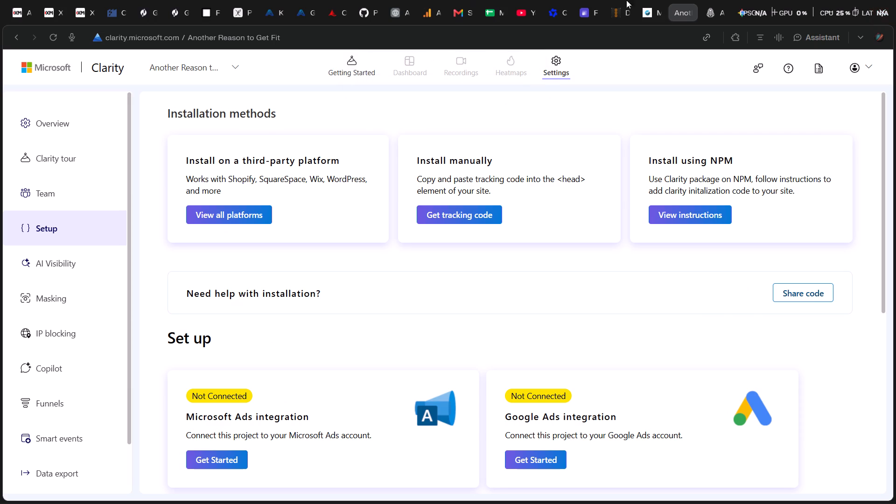
left_click(895, 0)
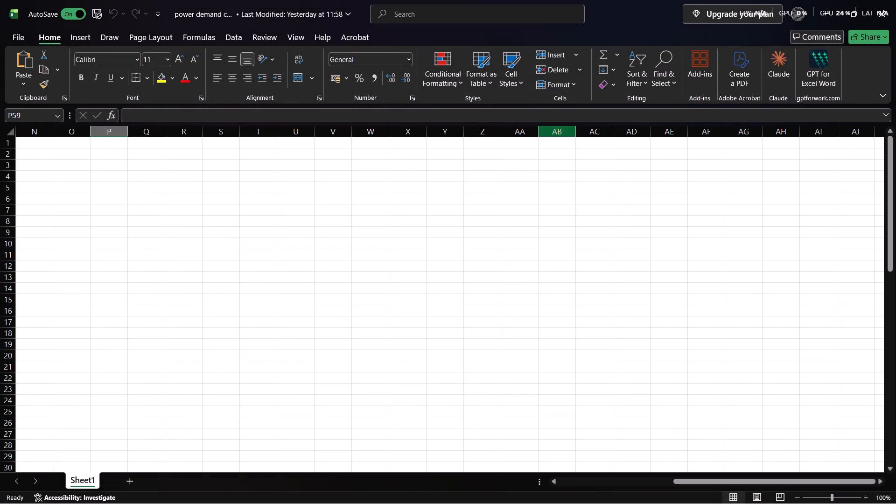
scroll(438, 258, "up", 1)
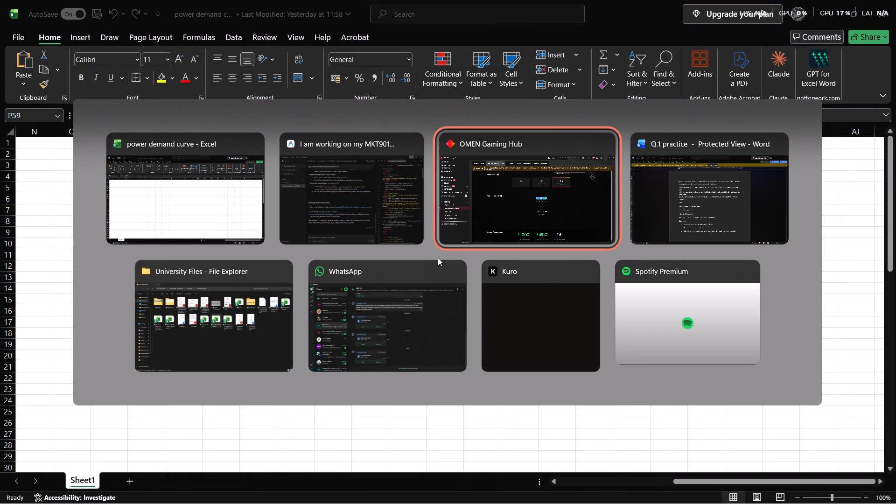
left_click(861, 46)
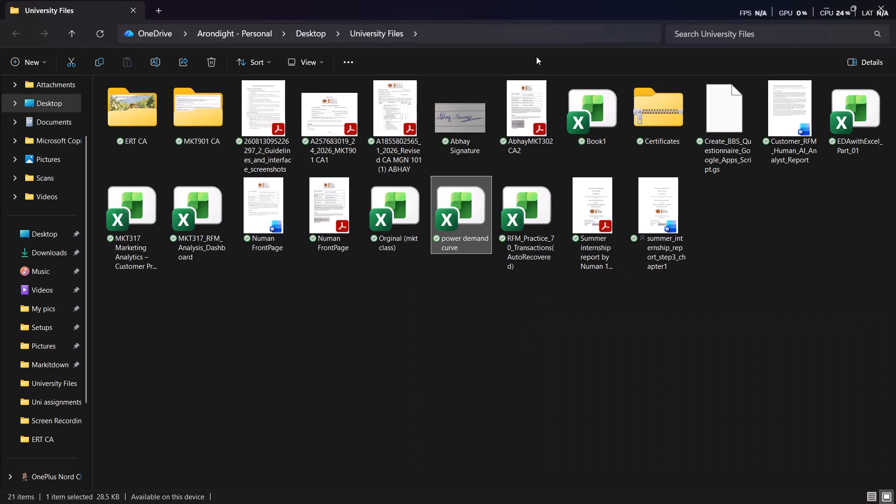
left_click(895, 0)
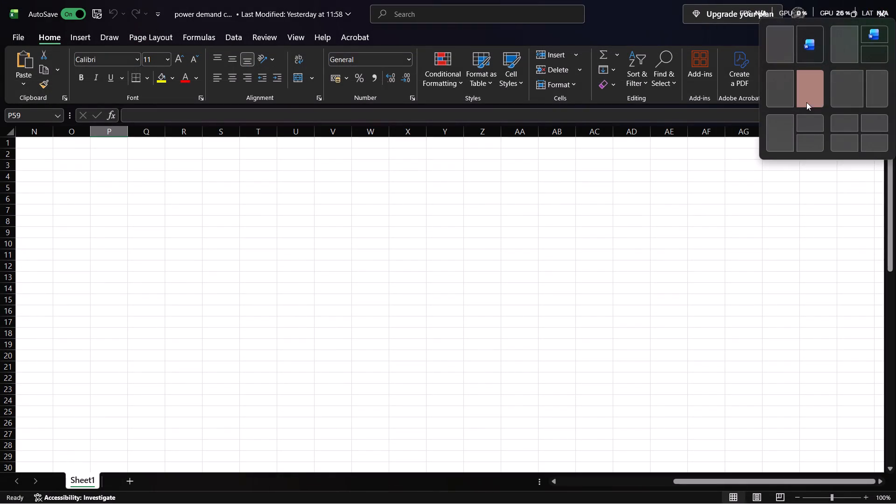
Arrange the power demand curve workbook side by side with the Q.1 practice document in Word.
left_click(812, 38)
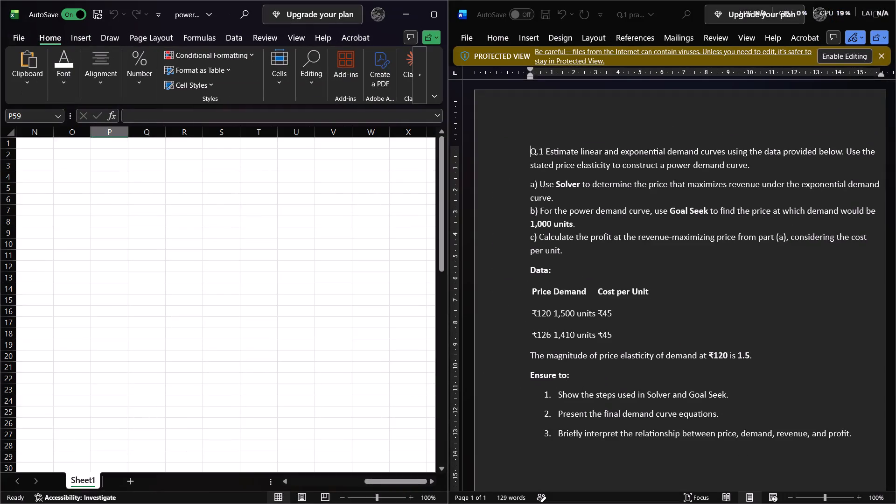
Enter the column headers Price, Demand and Cost per Unit in cells N1, O1 and P1.
left_click(43, 151)
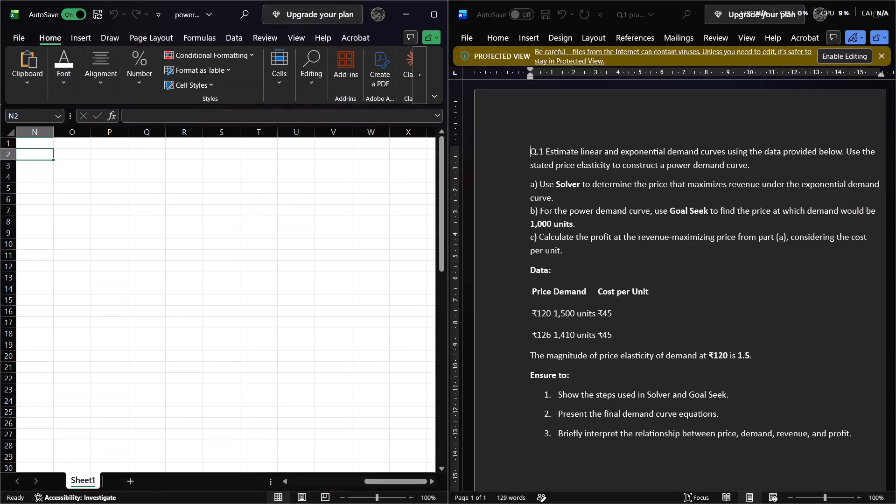
left_click(41, 145)
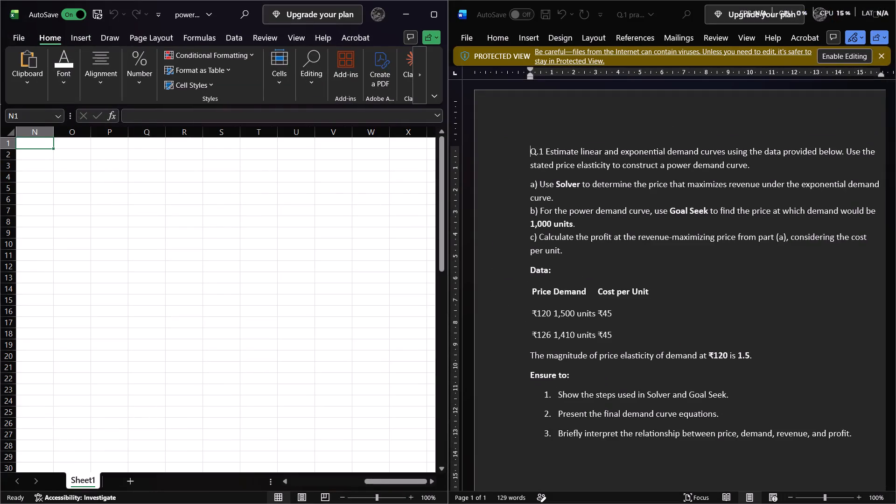
type("Pricw")
key("BackSpace")
key("e")
key("Right")
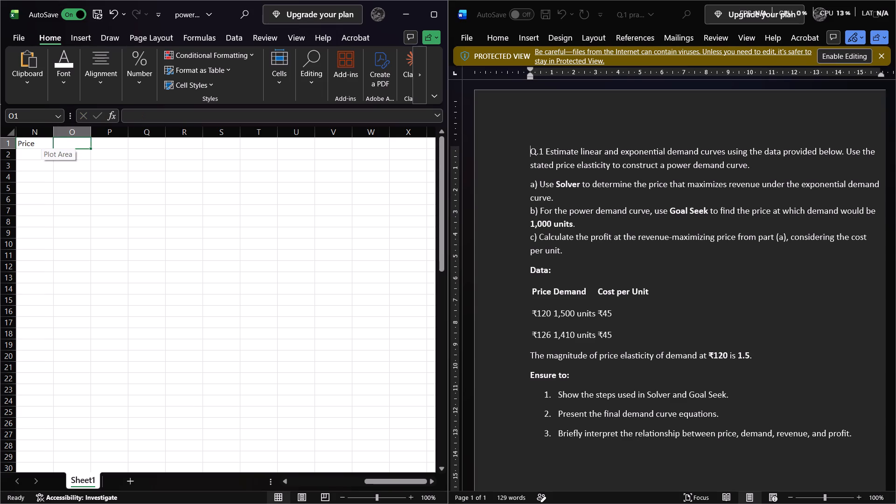
type("Demand")
key("space")
key("Down")
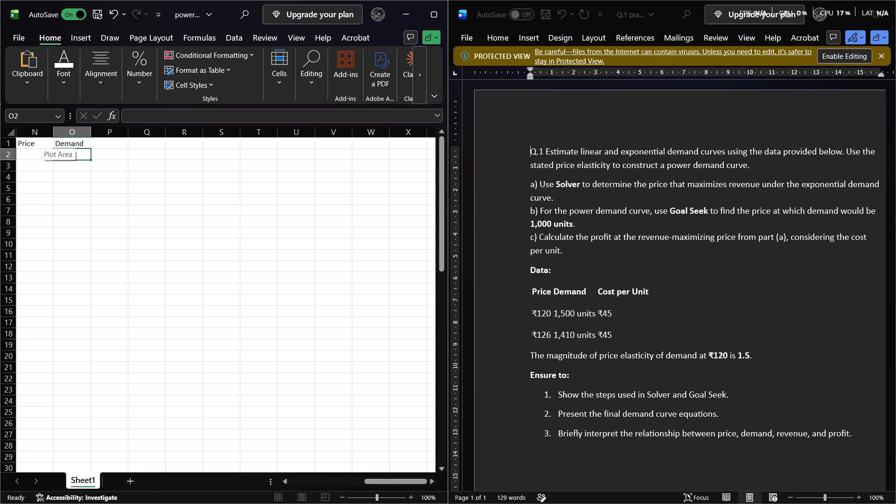
key("Up")
key("Right")
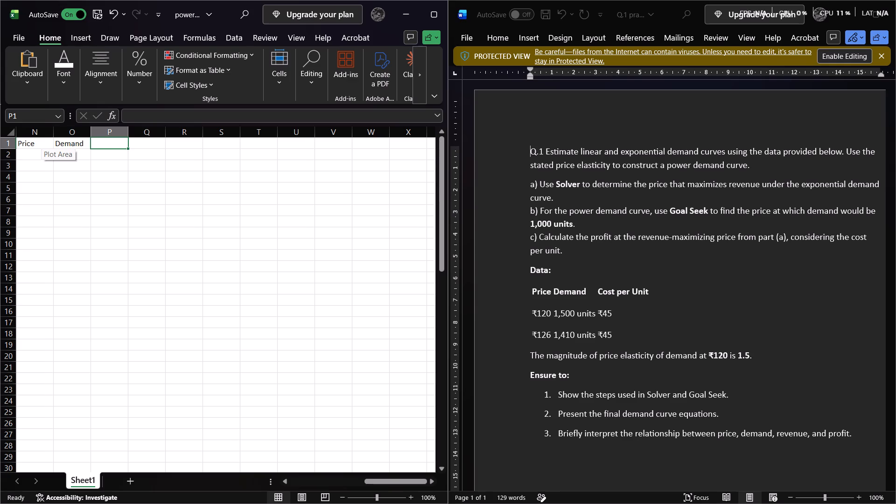
key("shift+c")
type("oa=")
key("BackSpace")
key("BackSpace")
key("s")
type("t")
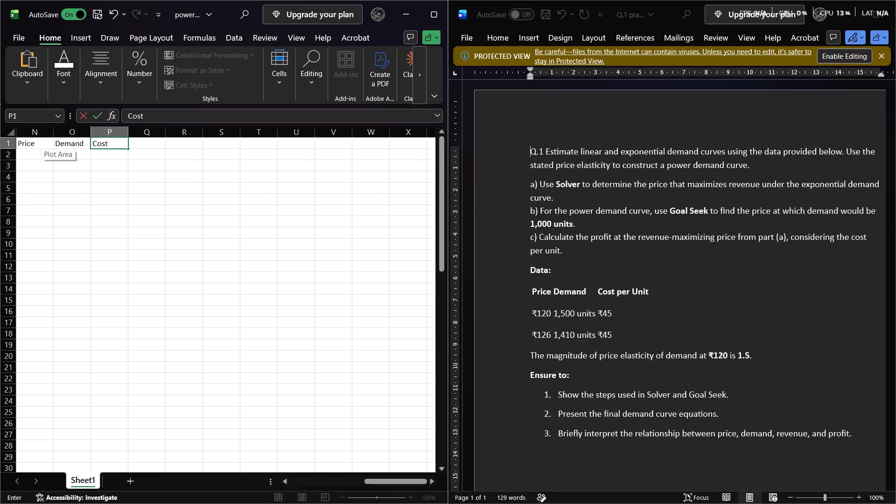
key("space")
type("per Unit")
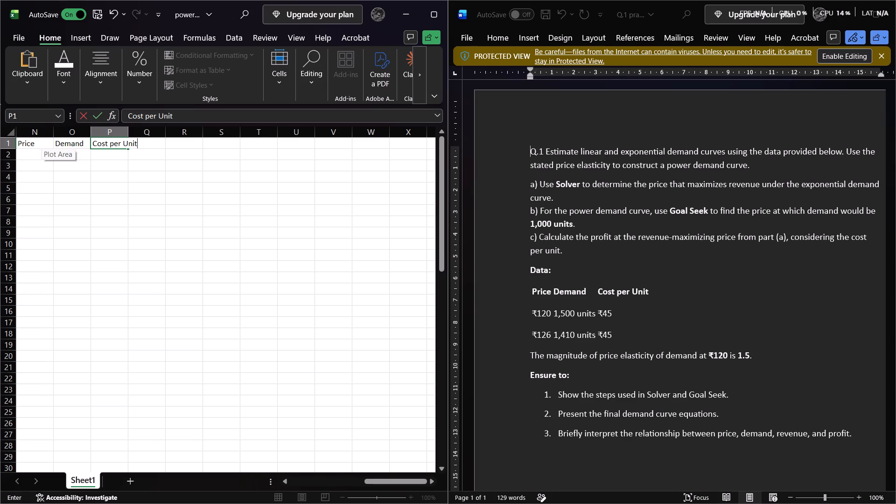
left_click(33, 159)
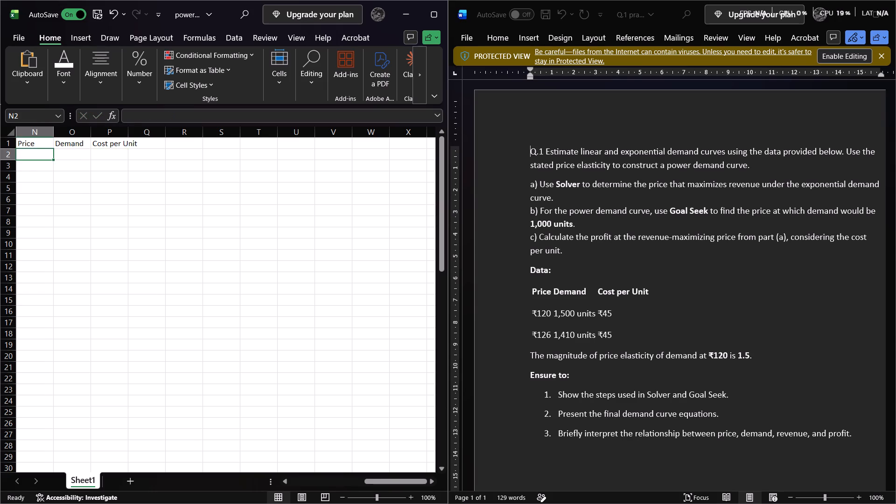
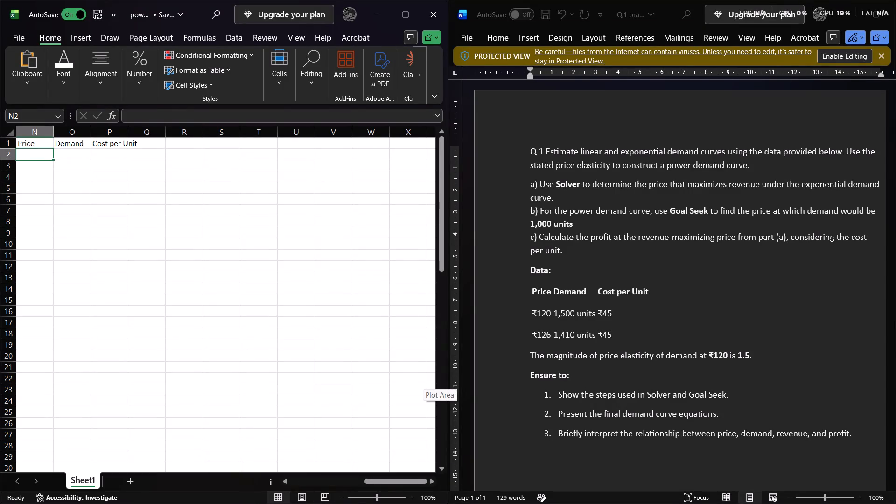
Fill N2:P3 with prices 120 and 126, demands 1500 and 1400, and a cost per unit of 45 in both rows.
type("12")
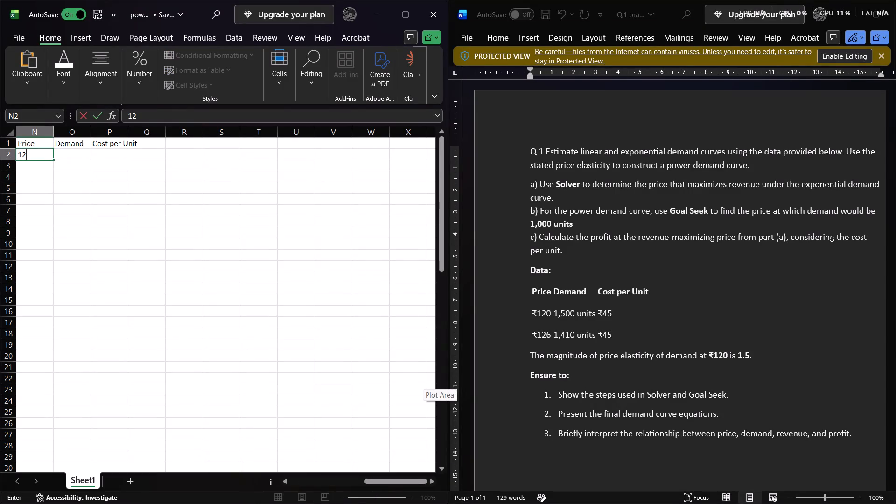
key("0")
key("Down")
type("126")
key("Right")
key("Up")
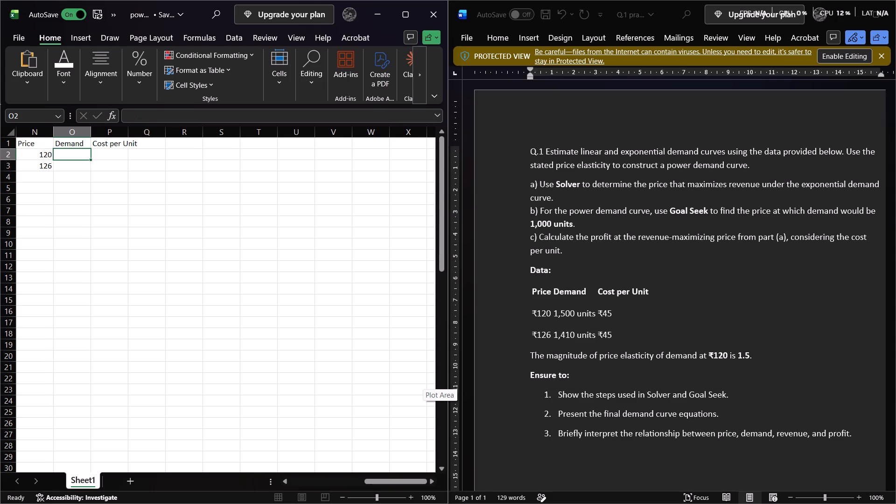
key("1")
type("500")
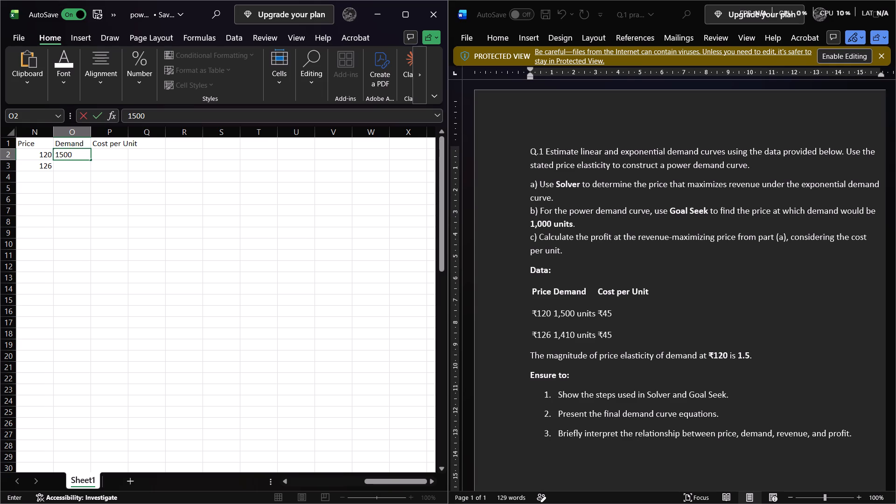
key("Down")
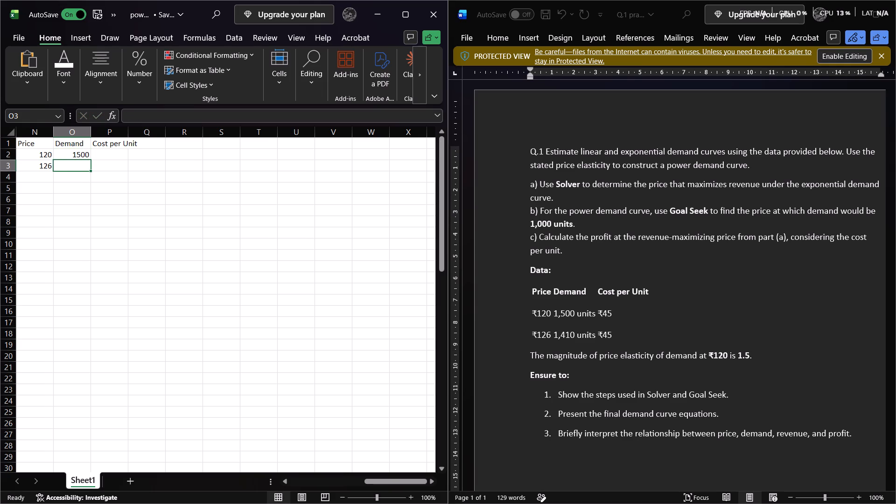
type("1400")
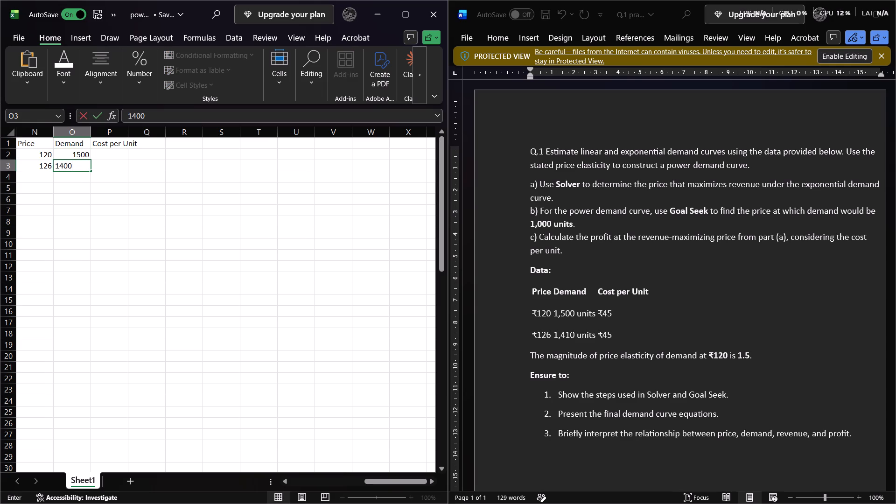
key("Right")
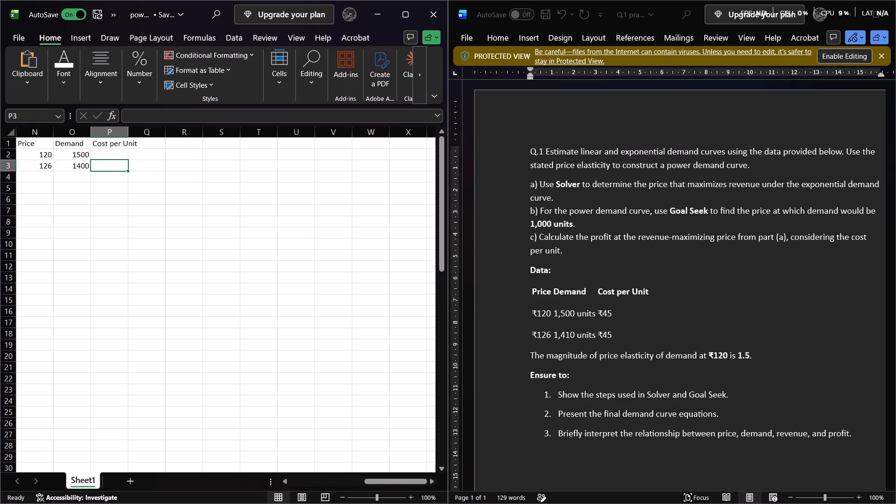
type("45")
key("Up")
type("45")
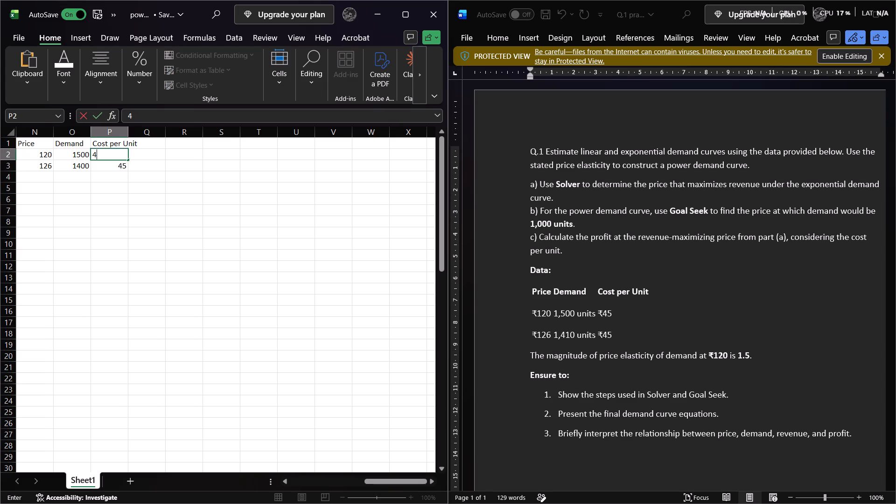
key("Down")
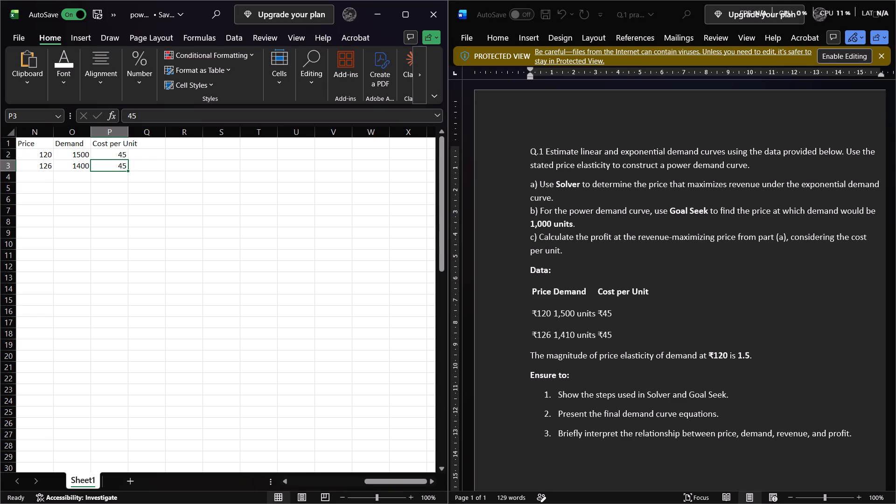
Autofit the width of column P to its Cost per Unit header.
left_click(65, 151)
left_click(108, 145)
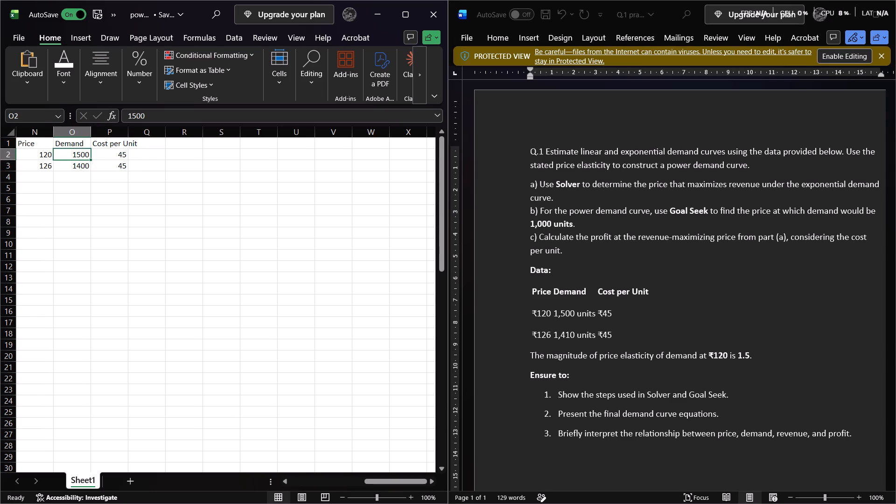
double_click(128, 134)
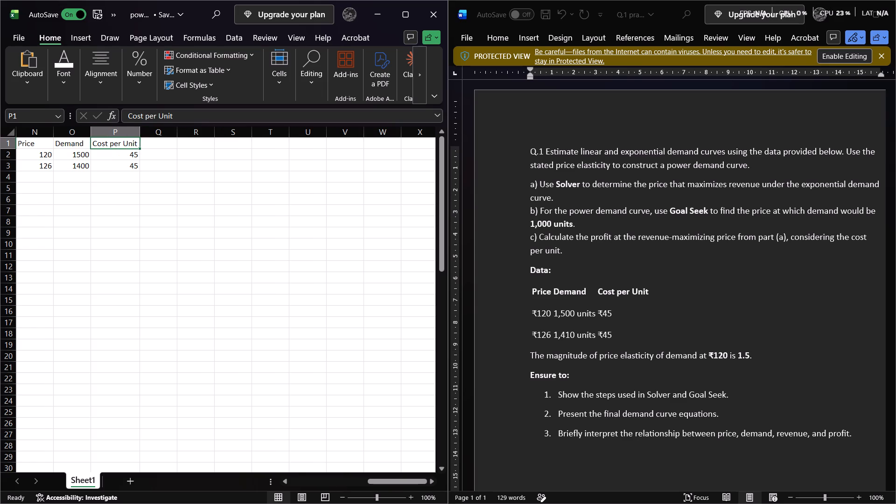
Apply All Borders to the whole price, demand and cost table in N1:P3.
left_click(46, 145)
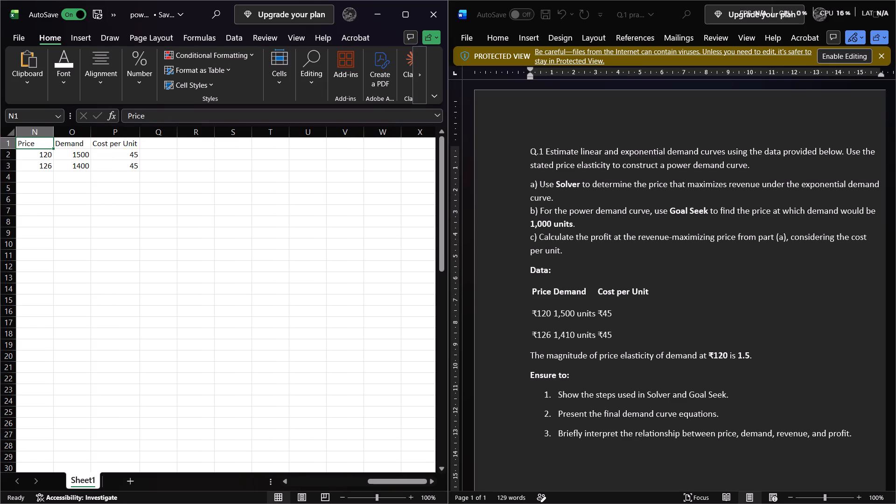
key("ctrl+a")
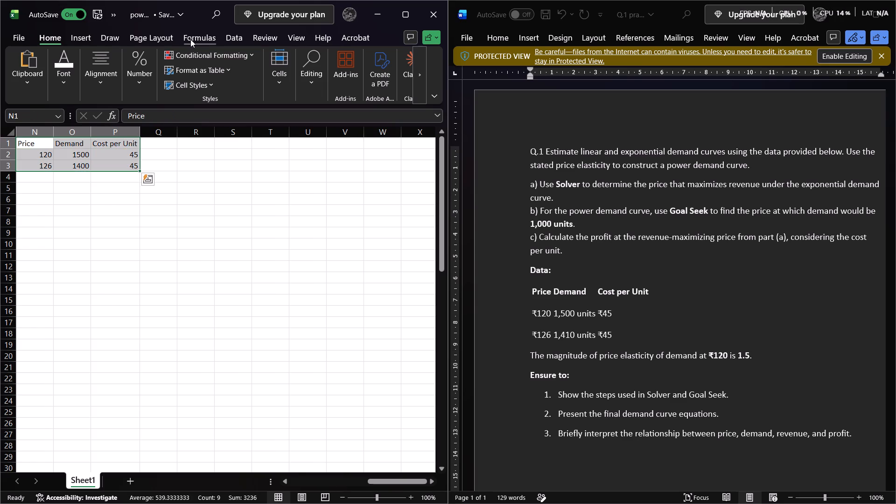
left_click(70, 80)
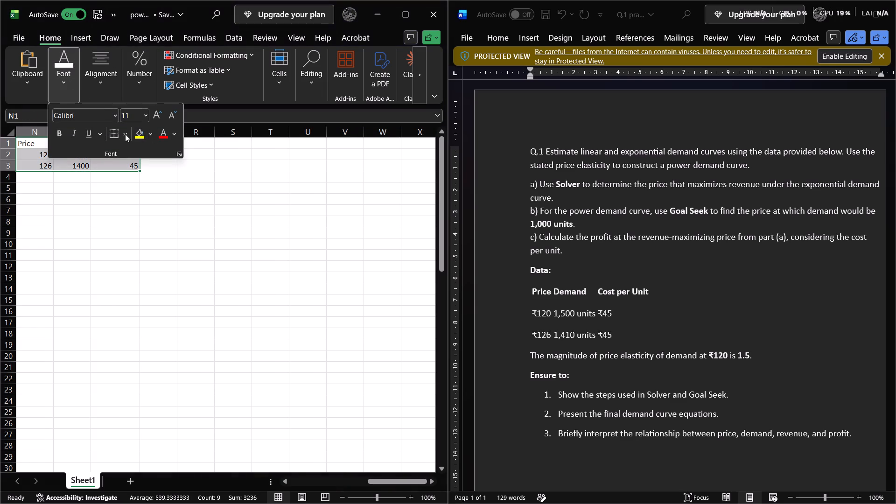
left_click(124, 134)
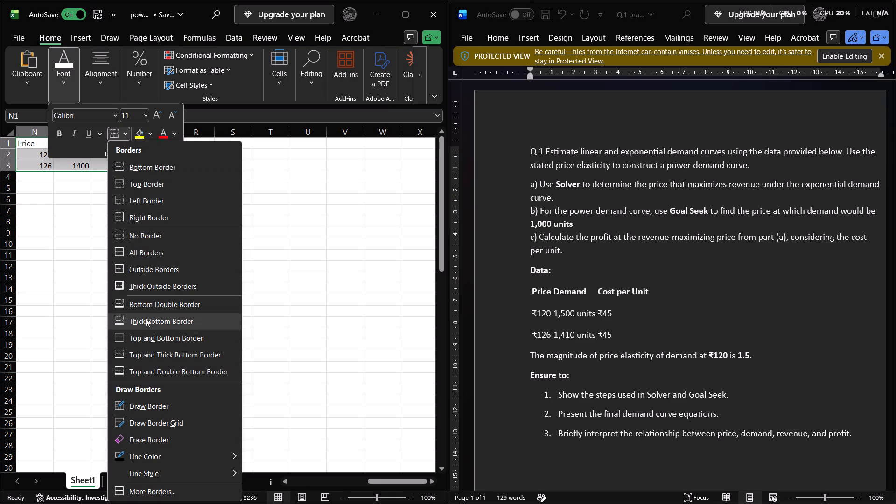
left_click(174, 249)
left_click(54, 202)
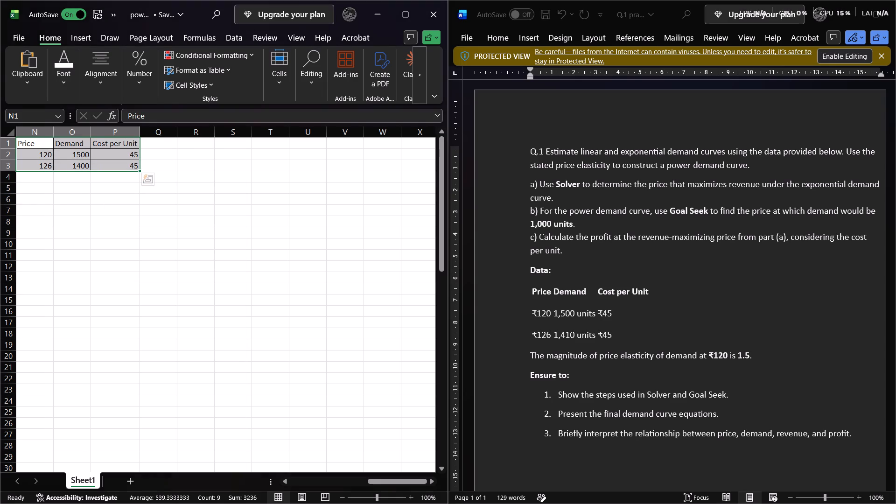
left_click(57, 189)
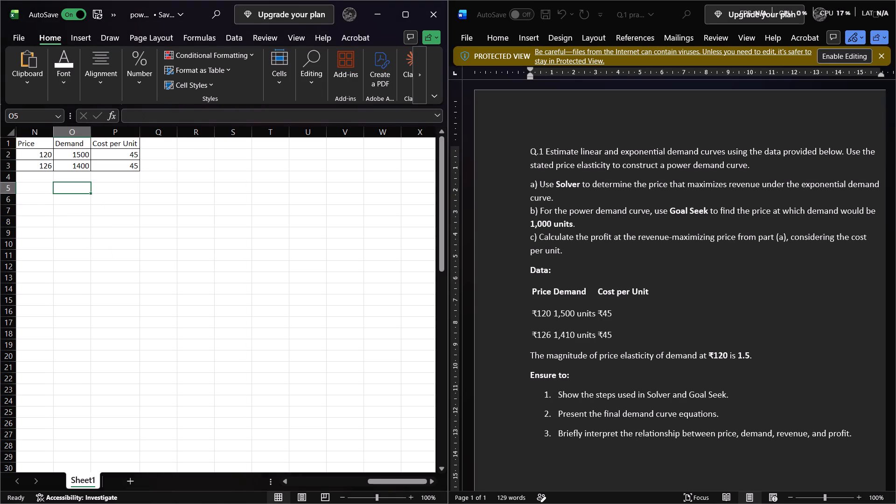
Label N5 as profit and enter the formula =(N2-45)*O2 beside it in O5.
left_click(44, 184)
type("profit")
key("Right")
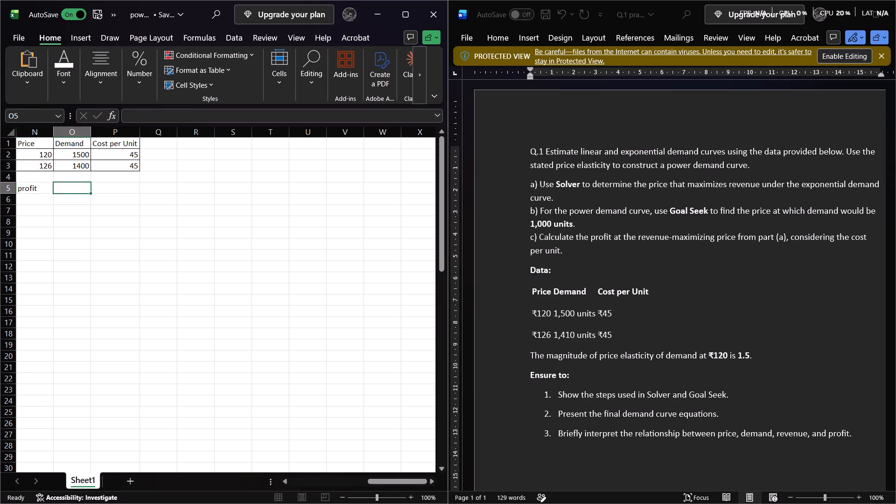
key("equal")
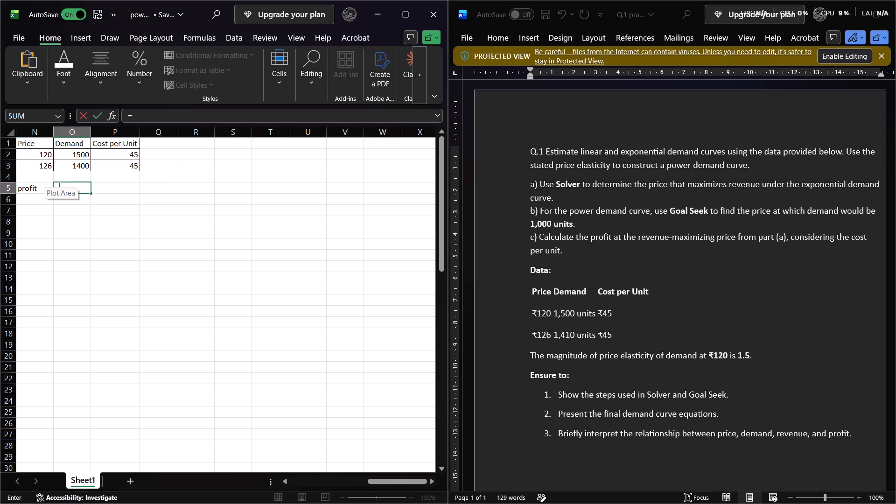
key("shift+parenleft")
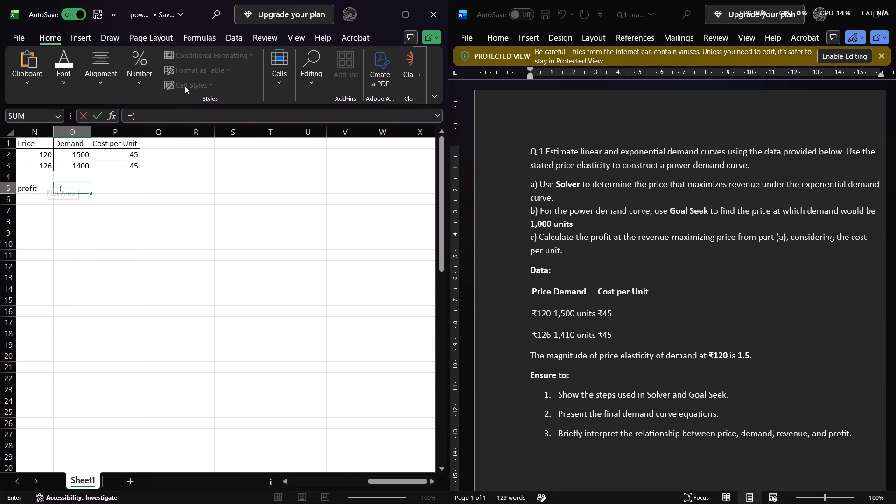
left_click(35, 154)
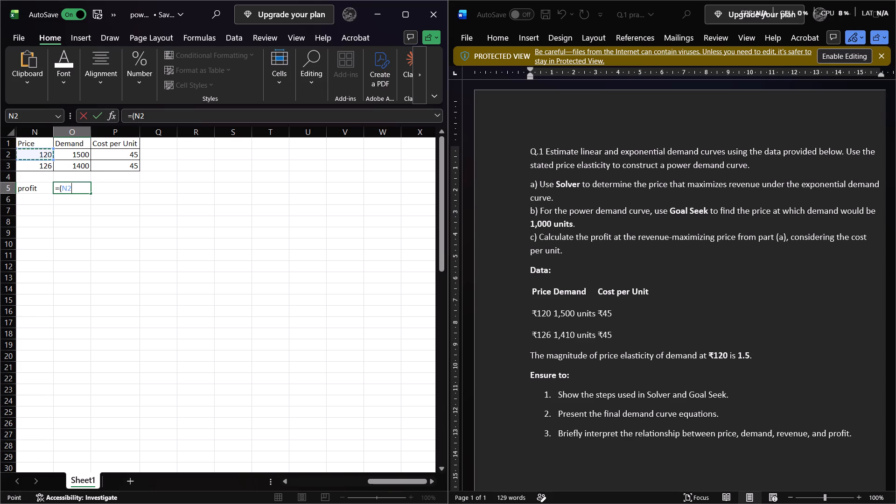
key("minus")
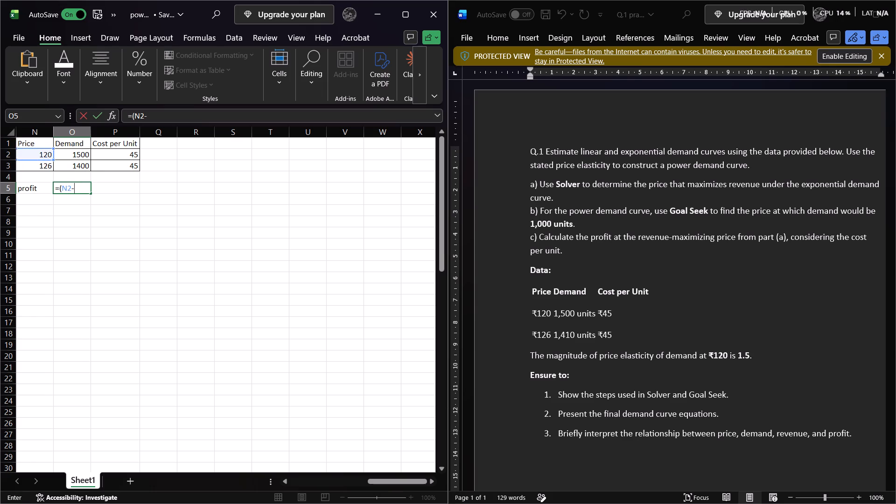
type("45")
key("shift+parenright")
key("shift+asterisk")
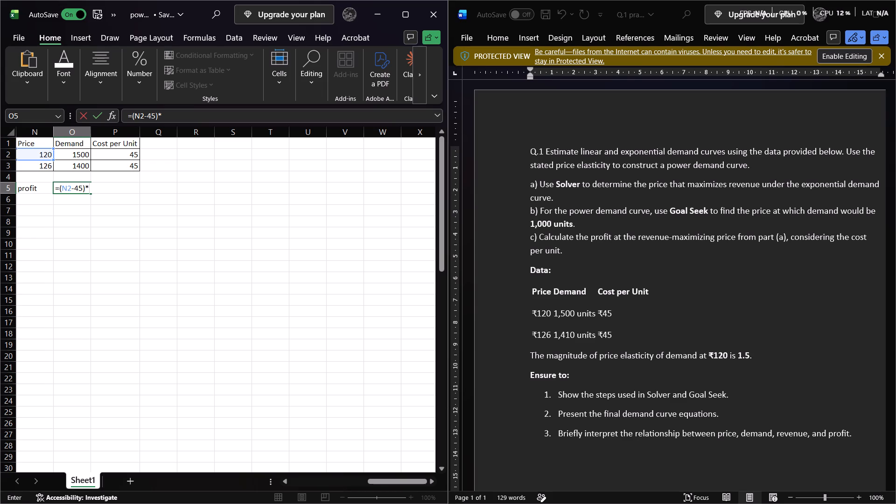
left_click(75, 157)
key("Return")
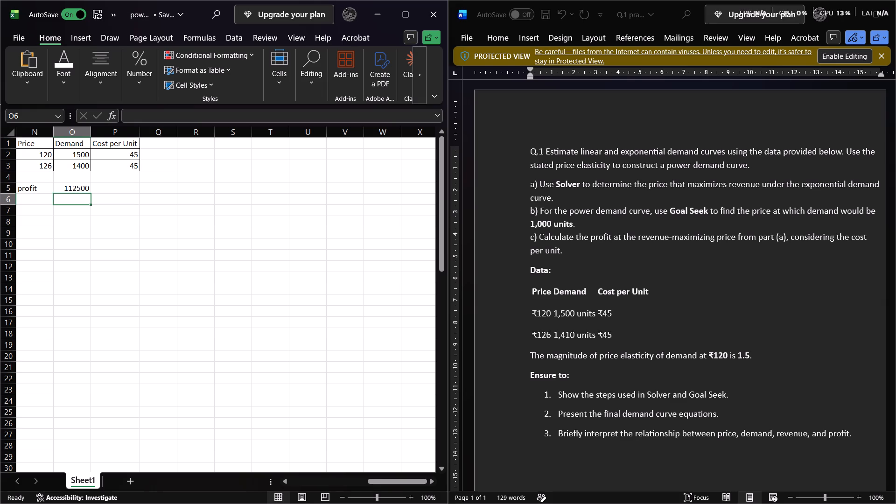
Label N6 as new price and enter 1 as its value in O6.
left_click(29, 196)
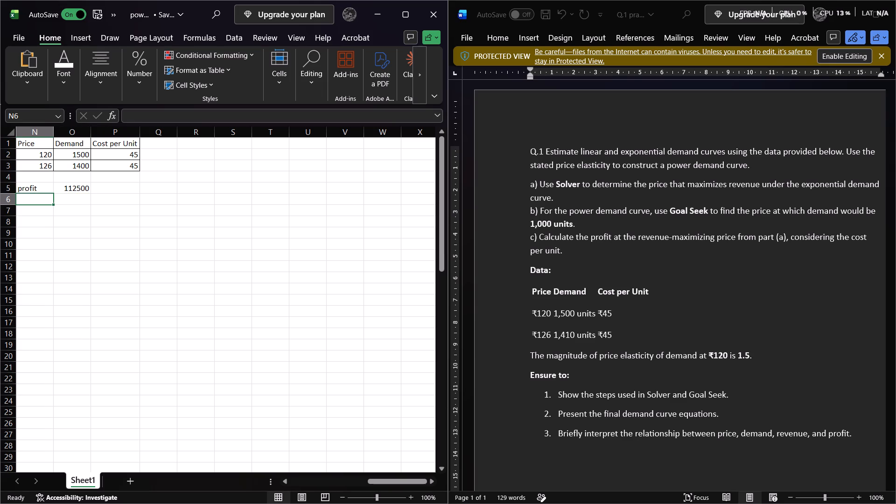
type("new pride")
key("BackSpace")
key("BackSpace")
type("dw")
key("BackSpace")
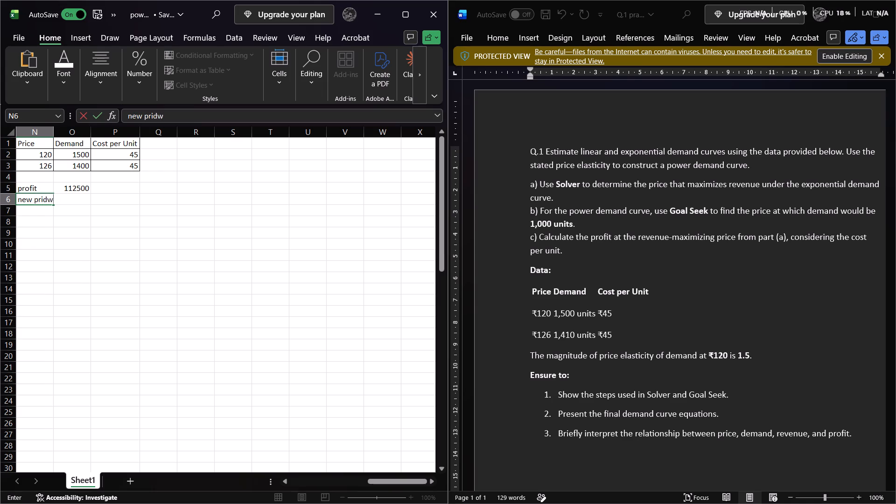
key("BackSpace")
type("ce")
key("Right")
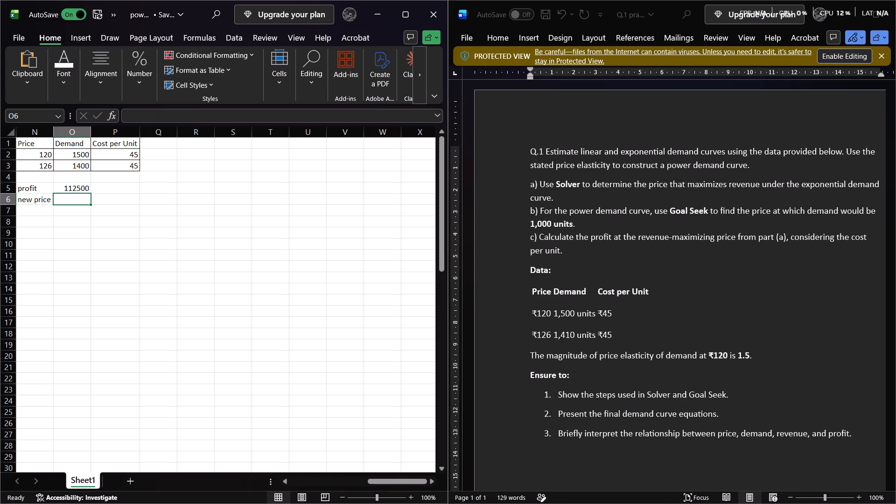
key("1")
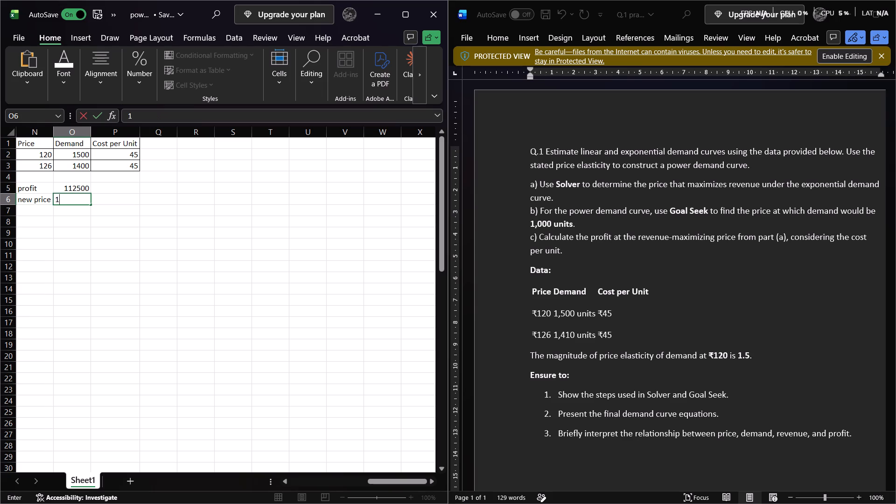
key("Down")
Enter the label new demand in cell N7, below the new price label.
key("Left")
type("new")
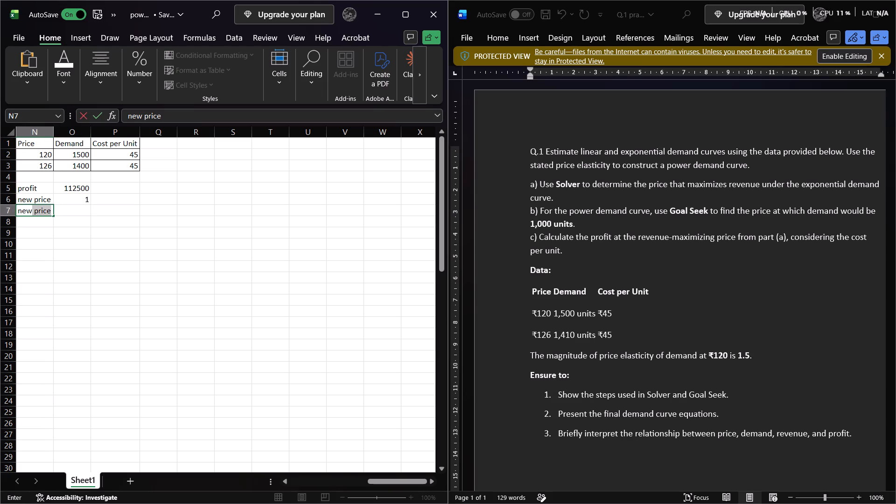
type("de")
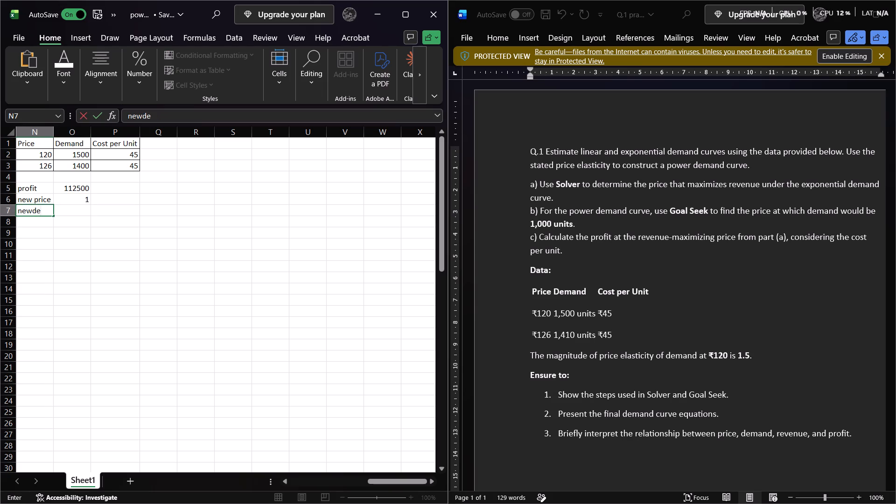
key("BackSpace")
key("BackSpace")
key("space")
type("de")
key("m")
type("and")
key("Down")
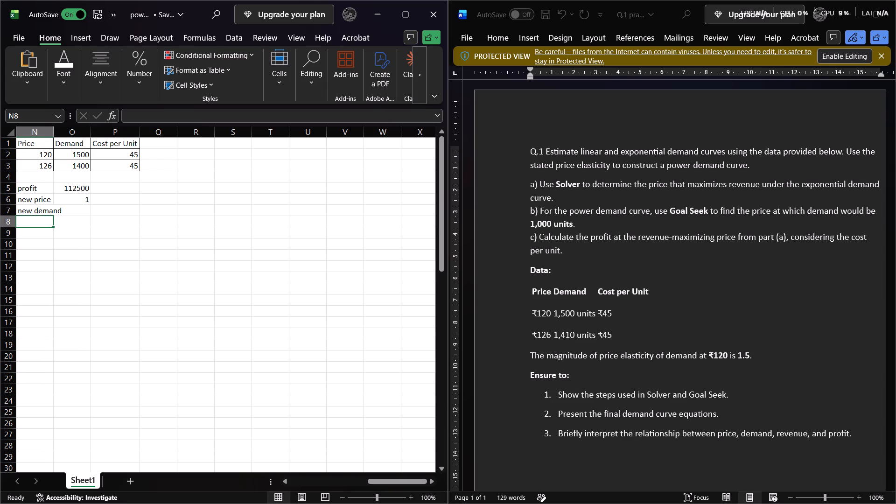
Enter the label new profit in cell N8, below the new demand label.
type("new prift")
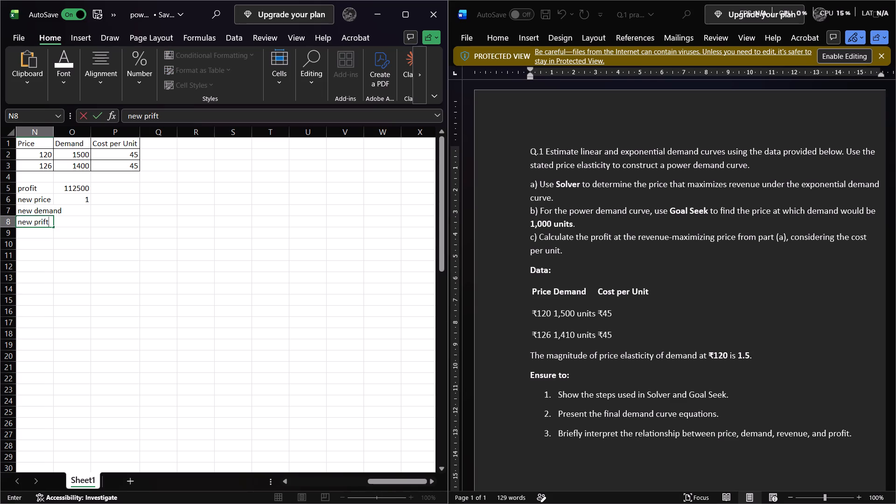
key("BackSpace")
key("BackSpace")
key("BackSpace")
key("BackSpace")
type("rofit")
key("Right")
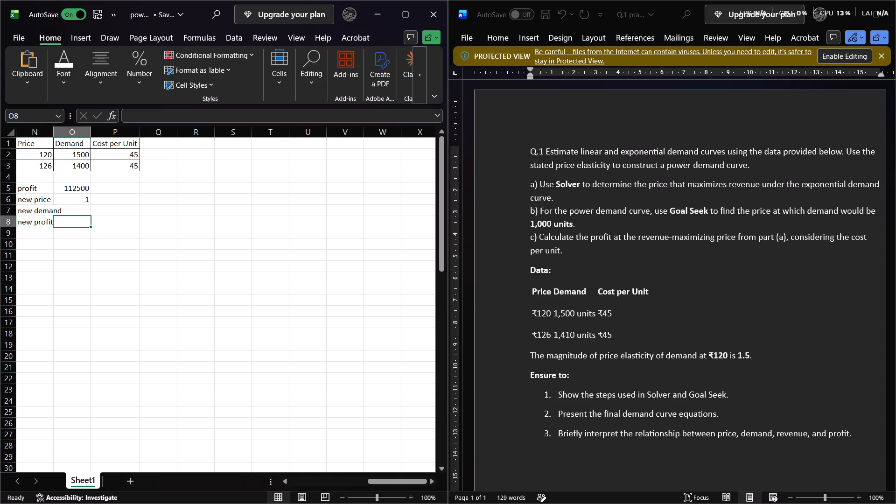
AutoFit column N to its longest label.
double_click(53, 137)
left_click(85, 210)
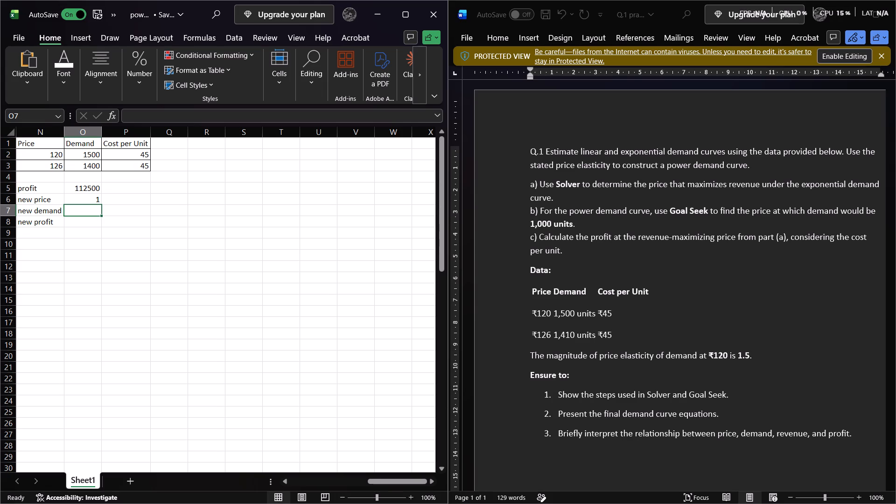
Insert a markers-only scatter chart of N2:O3 beside the data table, with price on the horizontal axis and demand on the vertical.
left_click_drag(56, 155, 89, 170)
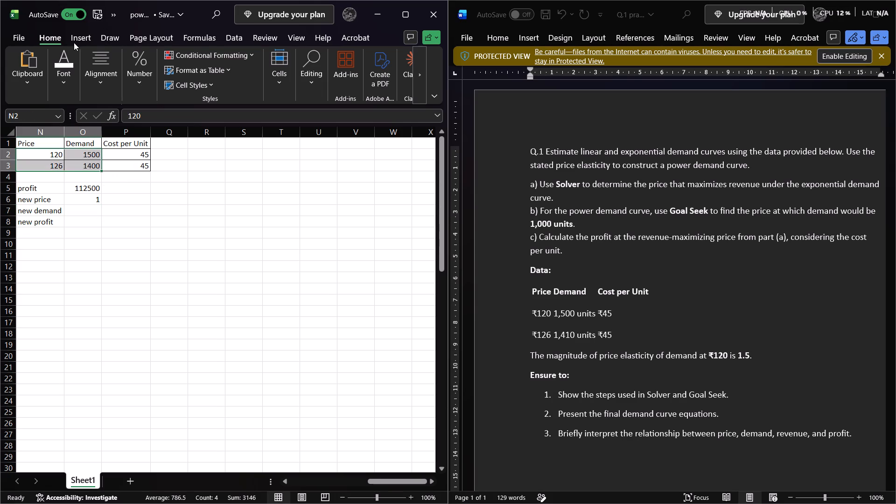
left_click(74, 42)
left_click(179, 89)
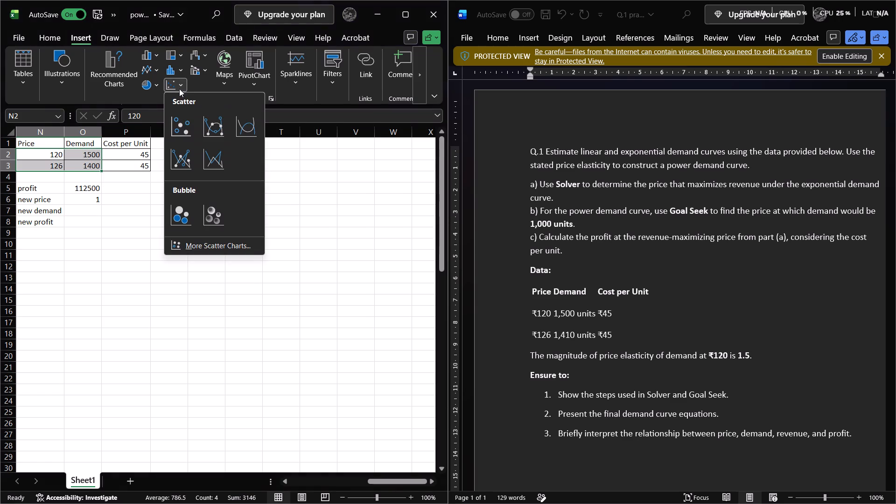
left_click(180, 123)
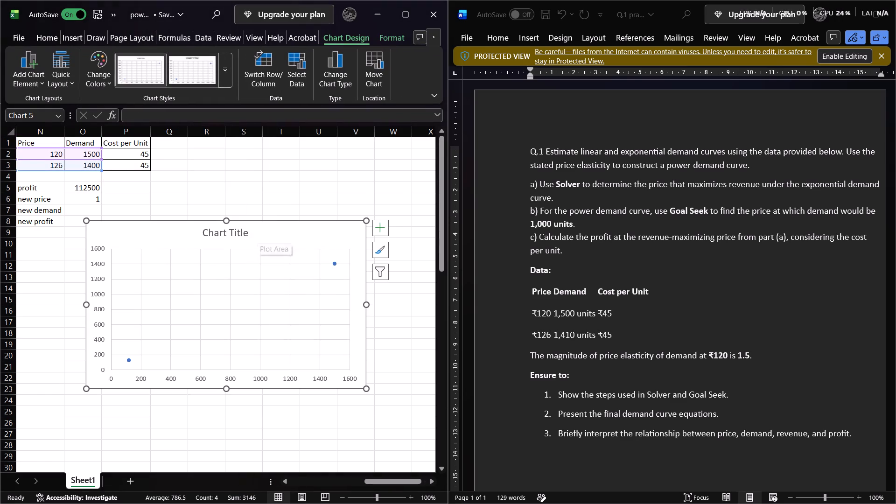
left_click(257, 234)
left_click_drag(273, 234, 363, 163)
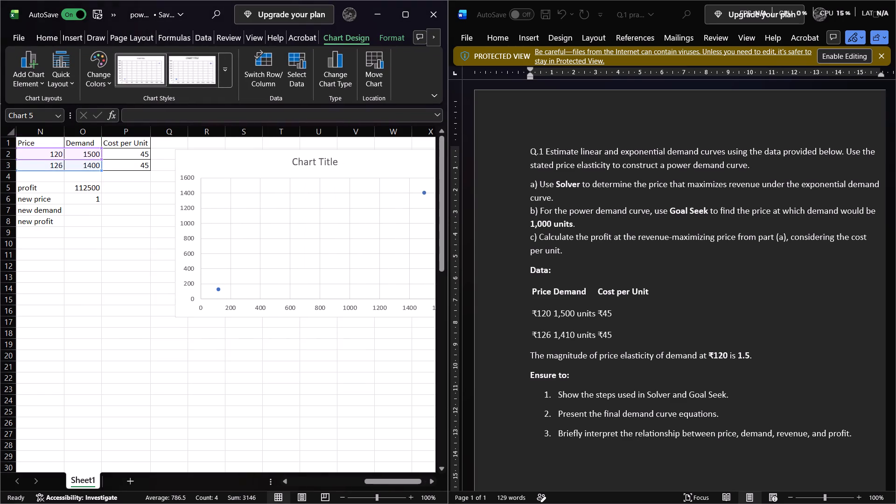
left_click_drag(363, 163, 363, 163)
left_click(262, 56)
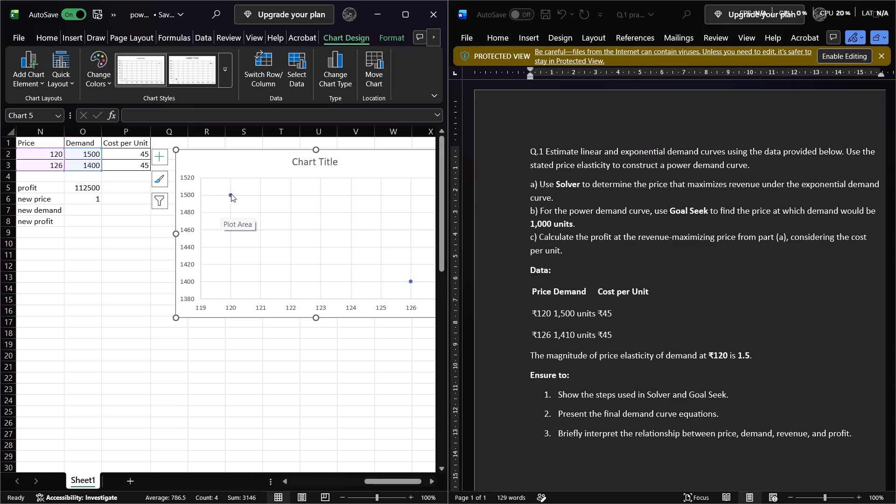
Add a linear trendline to the price-demand points and display its equation on the chart.
right_click(231, 194)
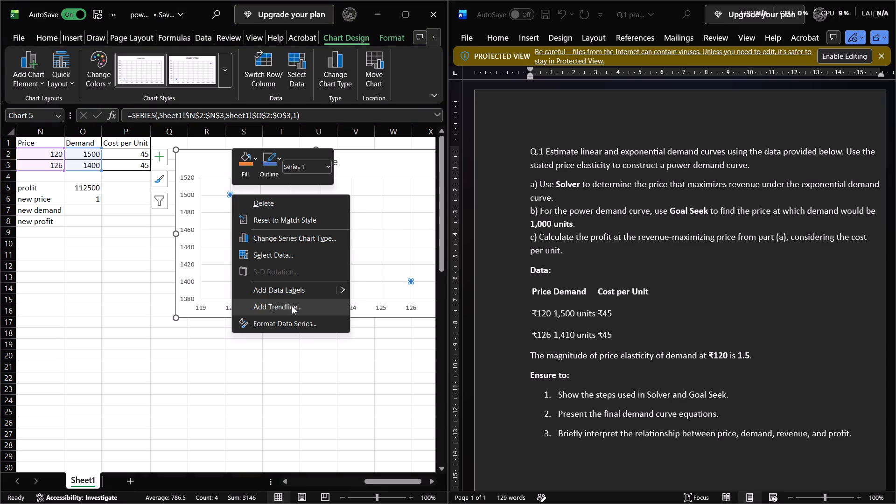
left_click(292, 306)
left_click(333, 441)
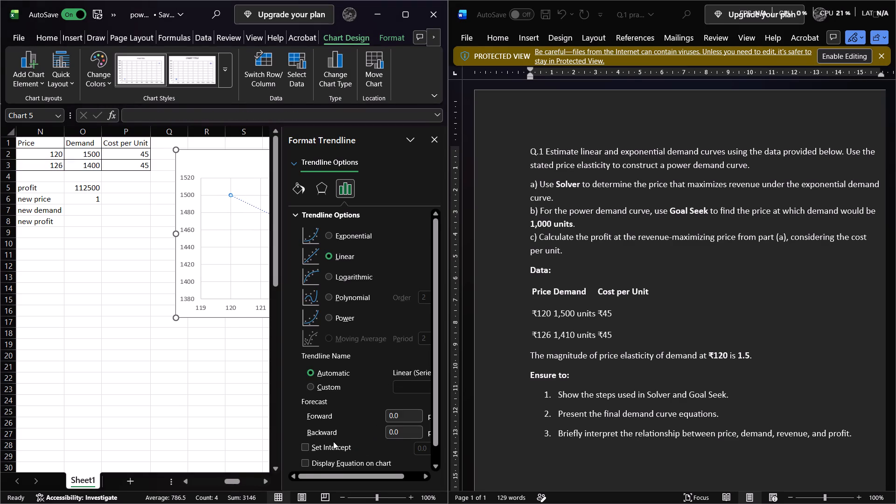
scroll(333, 441, "down", 1)
left_click(309, 444)
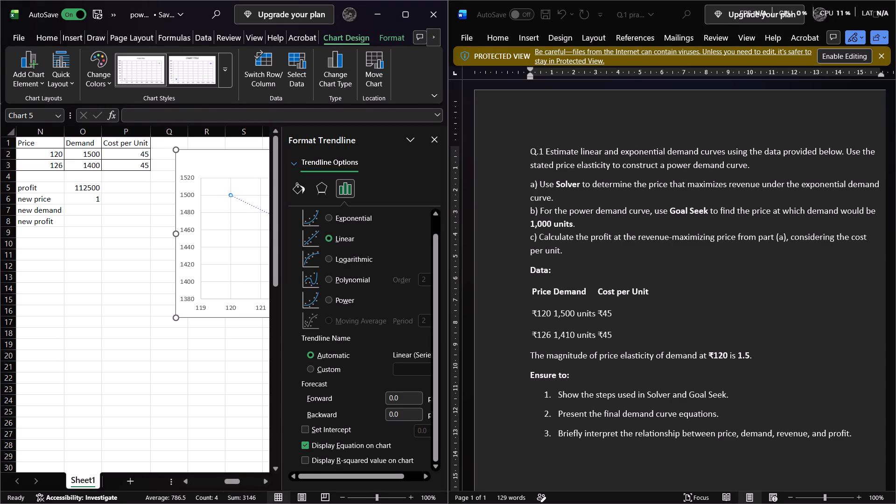
left_click(204, 384)
left_click(224, 355)
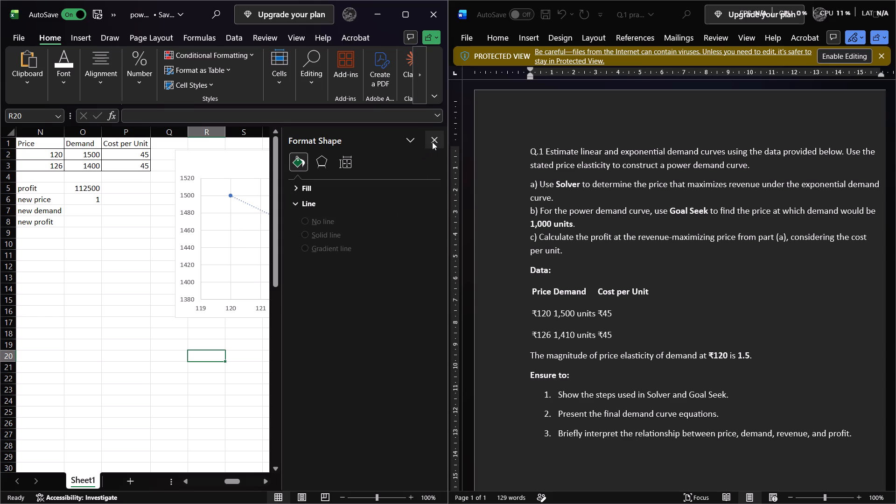
left_click(432, 142)
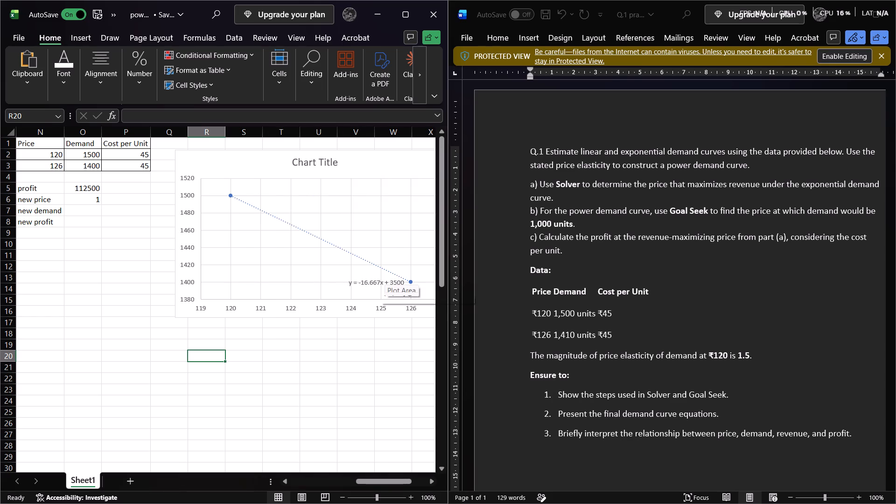
Move the trendline equation label into the empty plot area below the line, between prices 121 and 123.
left_click(360, 282)
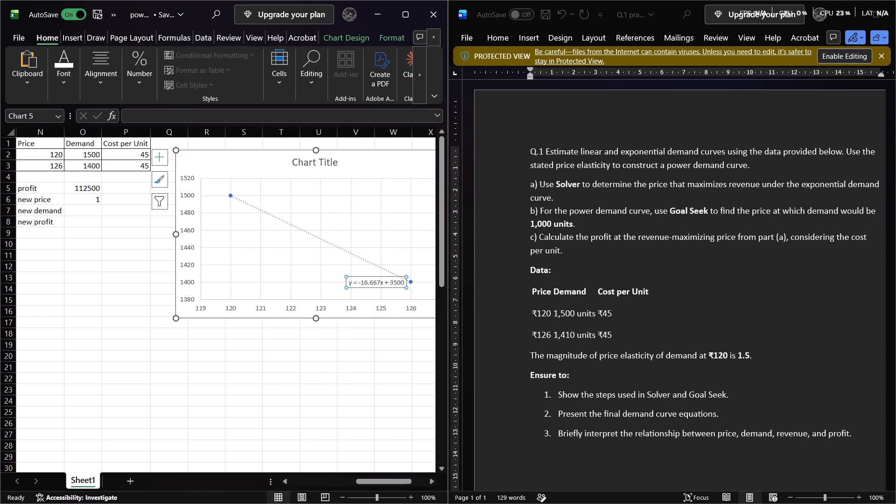
left_click_drag(377, 276, 343, 269)
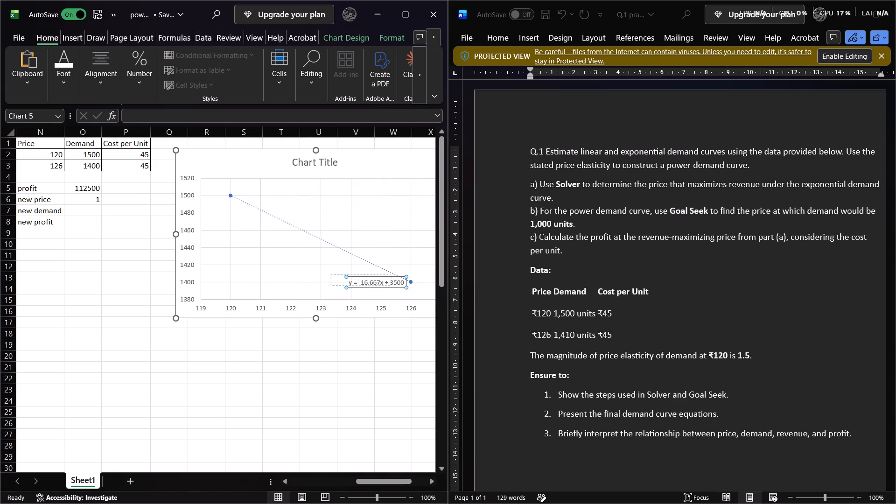
left_click_drag(343, 269, 273, 256)
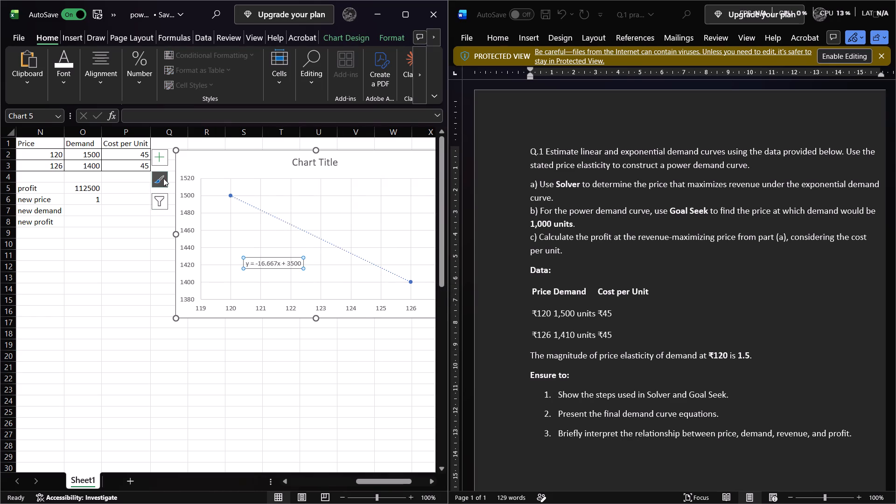
Format the trendline equation label with no border line and a light green solid fill.
left_click(163, 178)
left_click(275, 270)
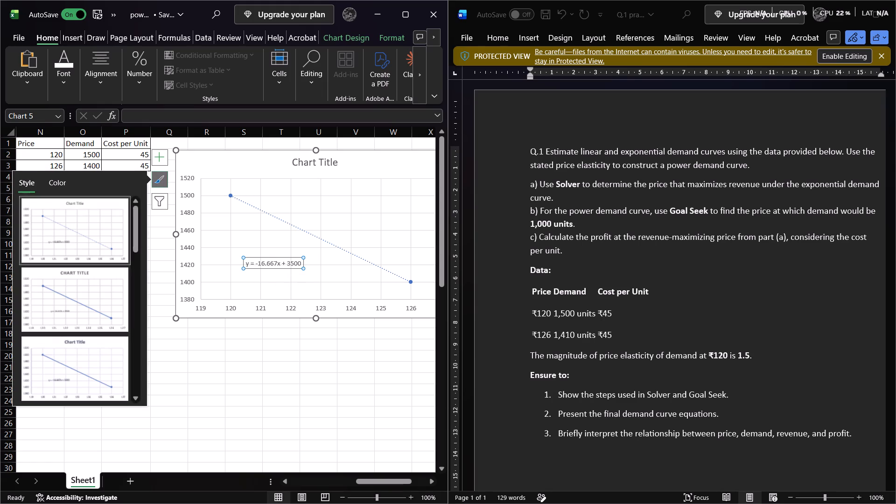
left_click(275, 270)
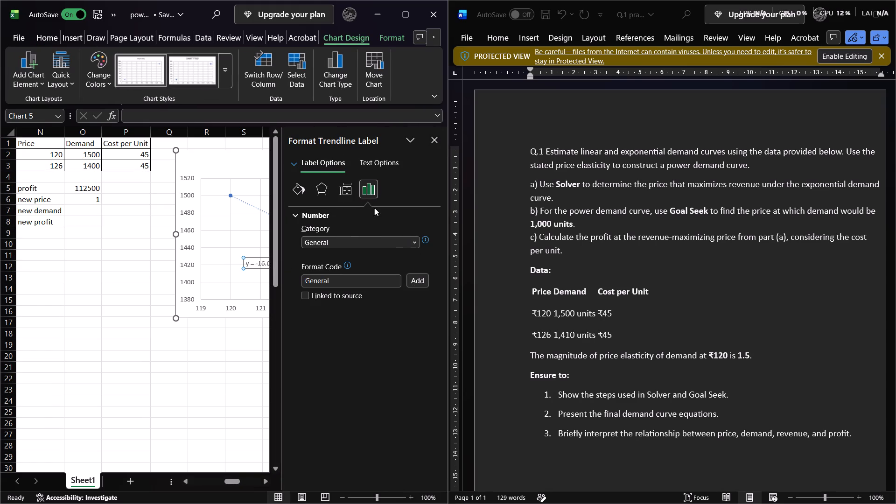
left_click(299, 198)
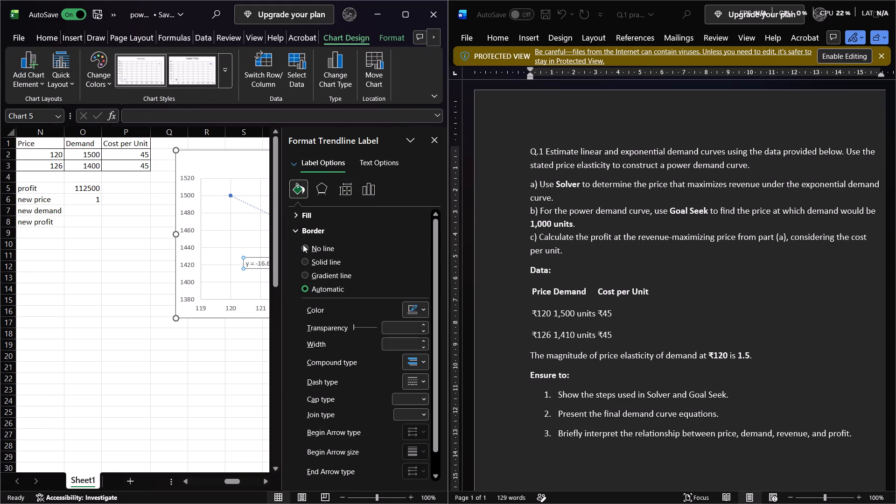
left_click(303, 246)
left_click(295, 226)
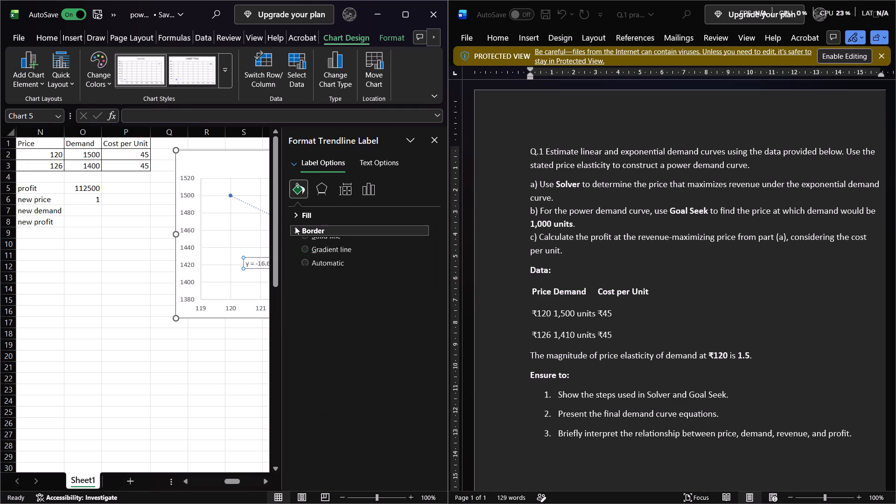
left_click(300, 216)
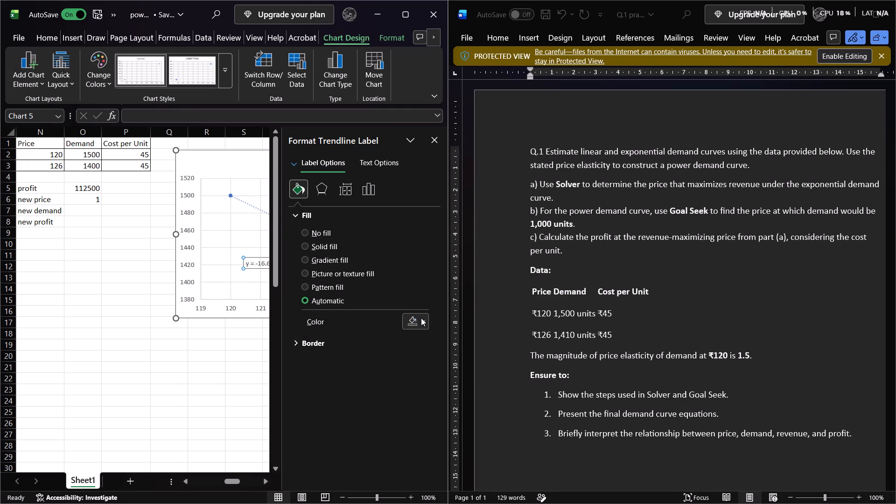
left_click(421, 318)
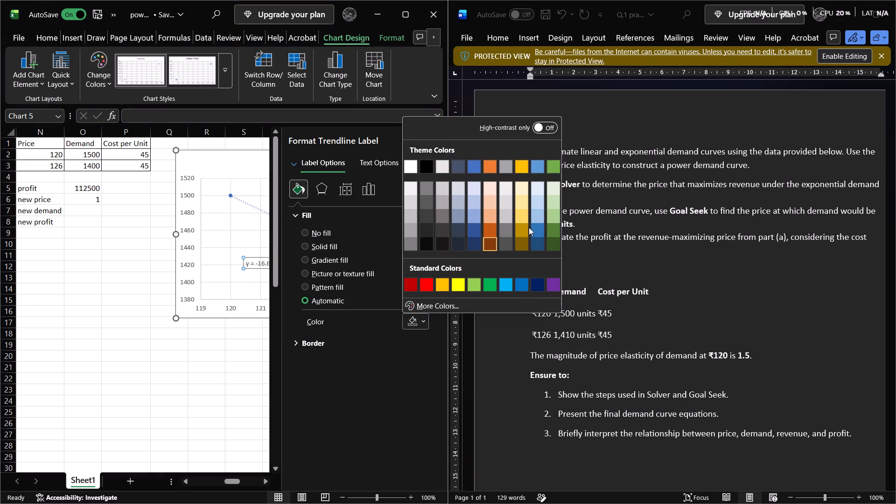
left_click(553, 207)
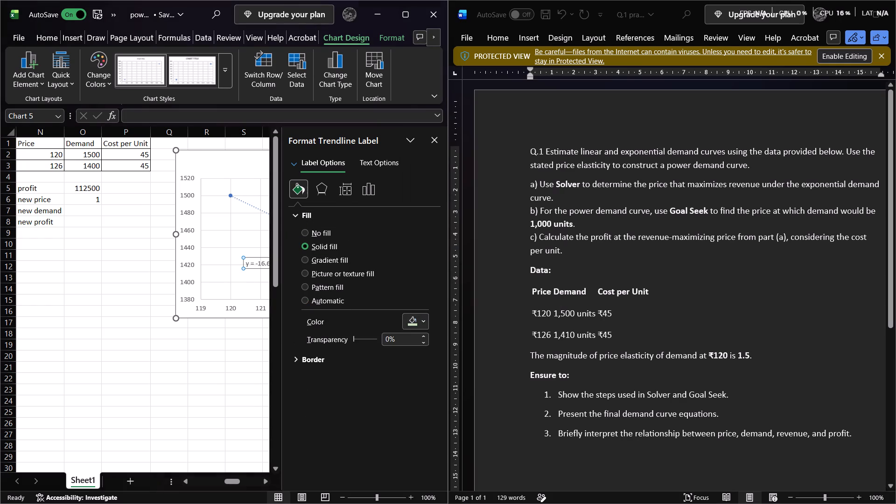
double_click(174, 368)
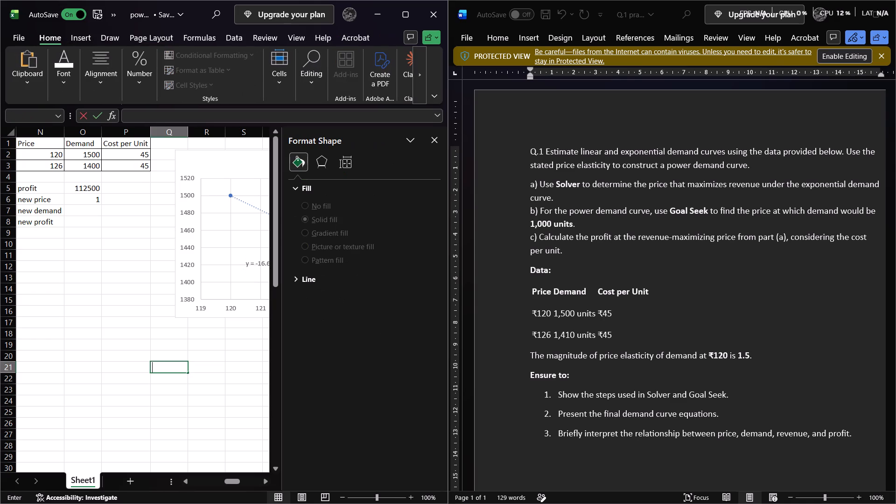
left_click(255, 261)
left_click(223, 344)
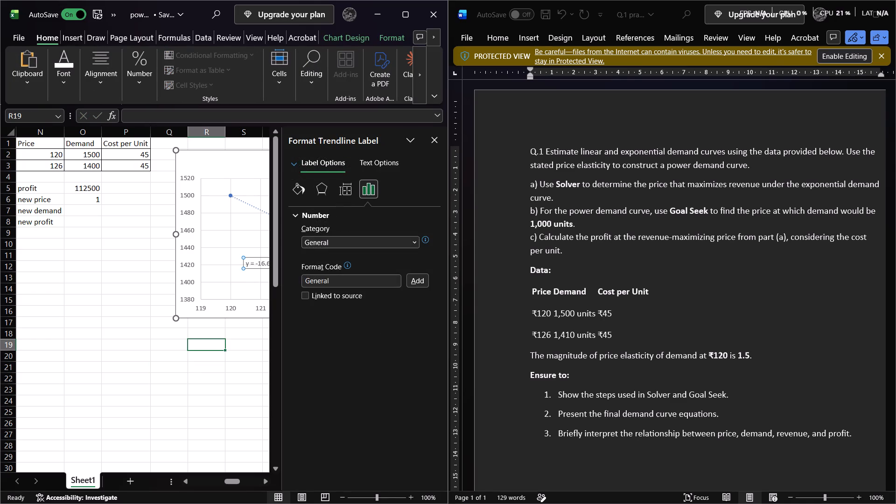
left_click(264, 267)
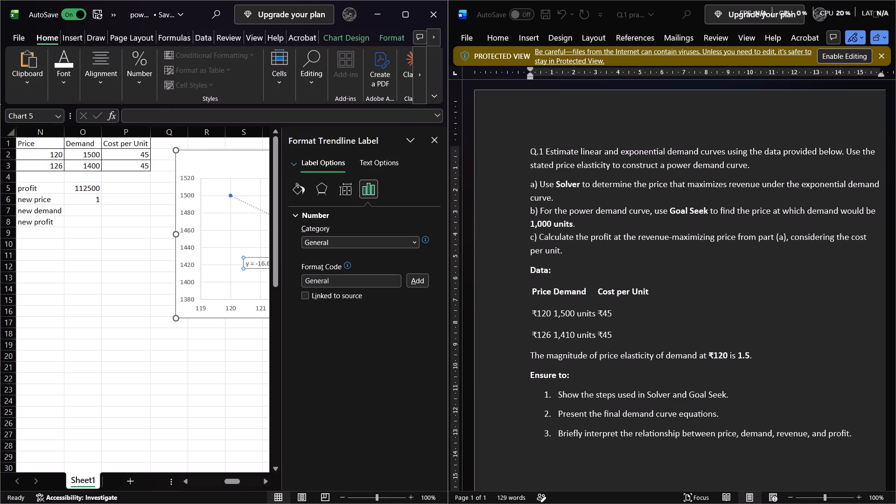
left_click(162, 266)
Maximize the workbook window.
left_click(405, 12)
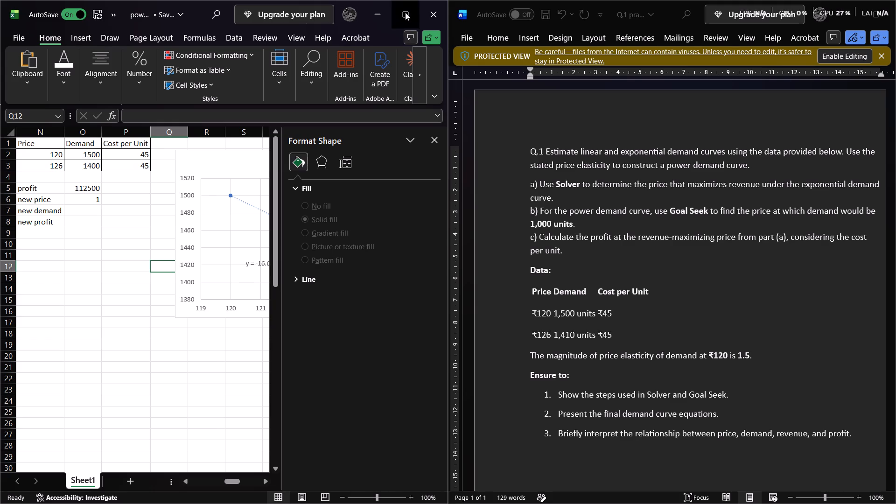
Review the profit formula and the price, demand and cost rows of the data table beside the chart.
left_click(100, 190)
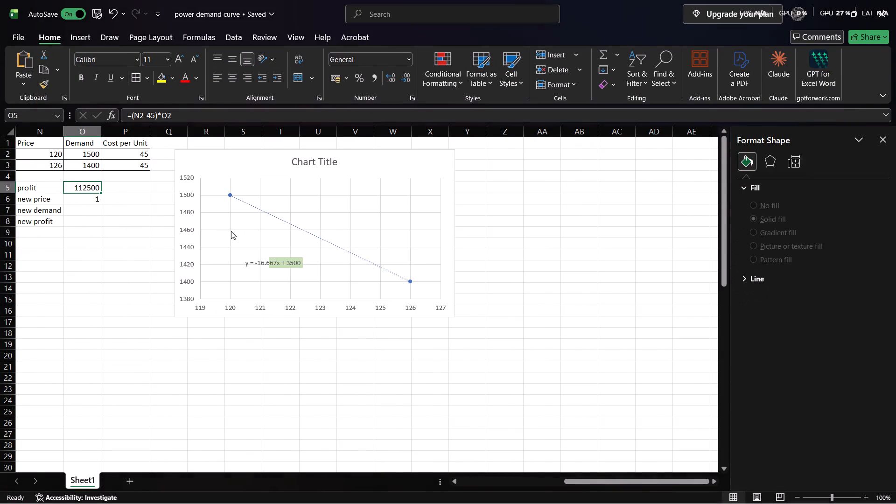
scroll(231, 231, "right", 3)
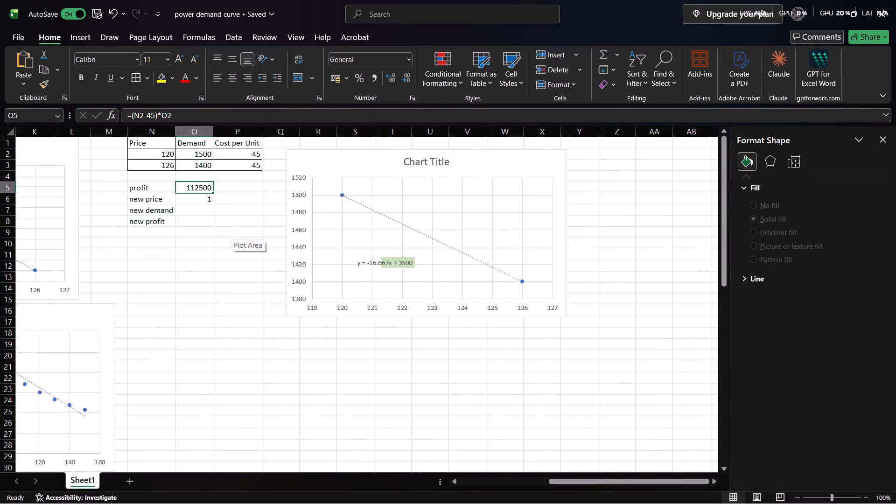
left_click(174, 158)
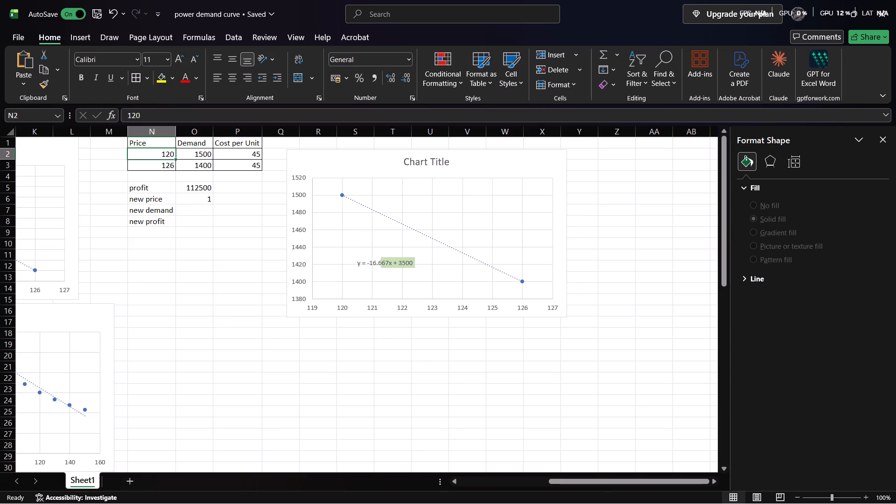
left_click_drag(165, 153, 204, 158)
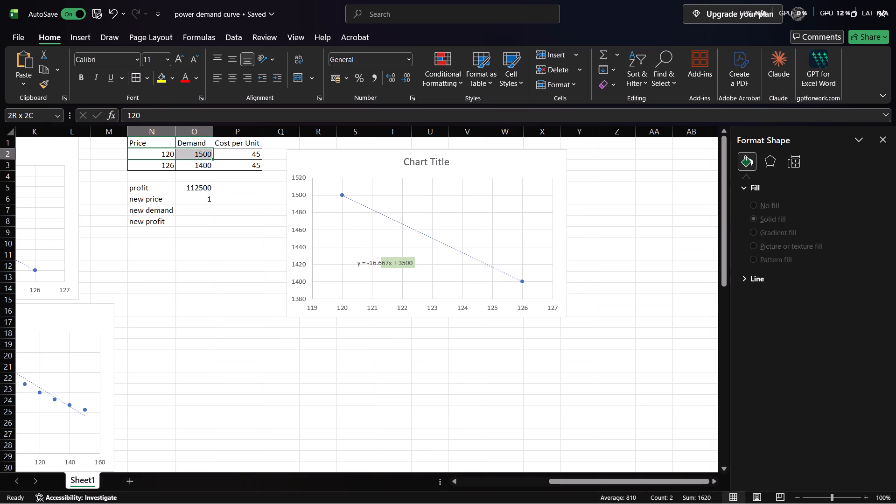
left_click_drag(204, 158, 245, 151)
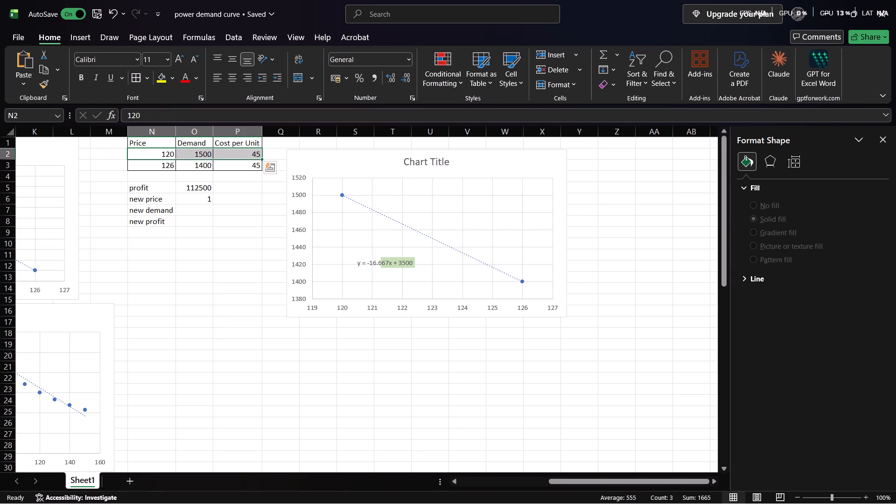
left_click(203, 192)
left_click(140, 162)
left_click_drag(140, 162, 261, 162)
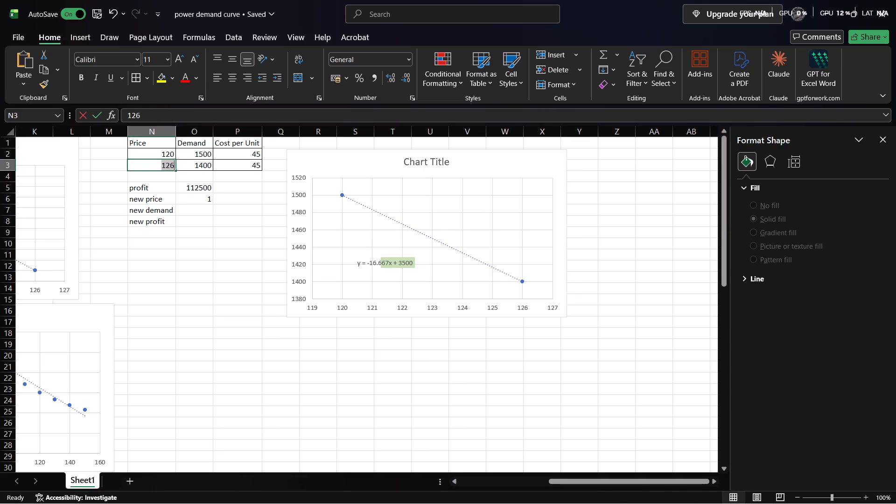
Review the price, demand and cost per unit values in both table rows along with the profit cell.
left_click_drag(261, 162, 260, 162)
left_click(260, 162)
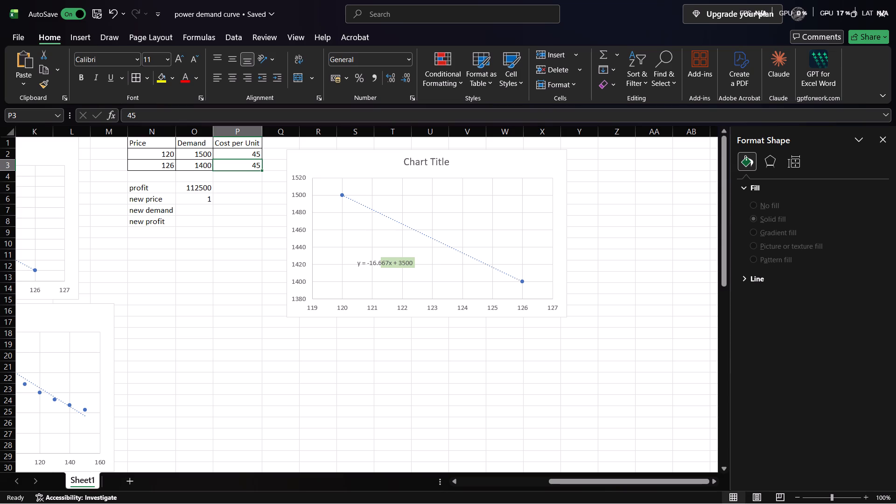
left_click_drag(150, 168, 235, 162)
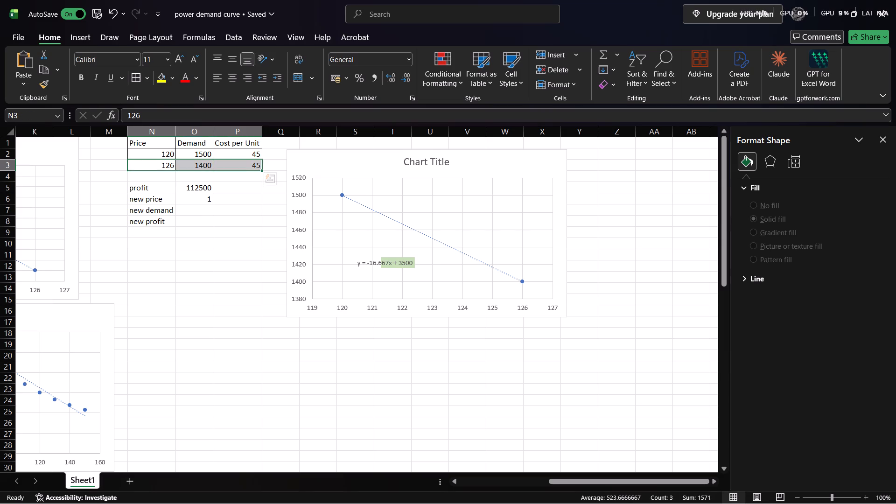
left_click(193, 195)
left_click(205, 188)
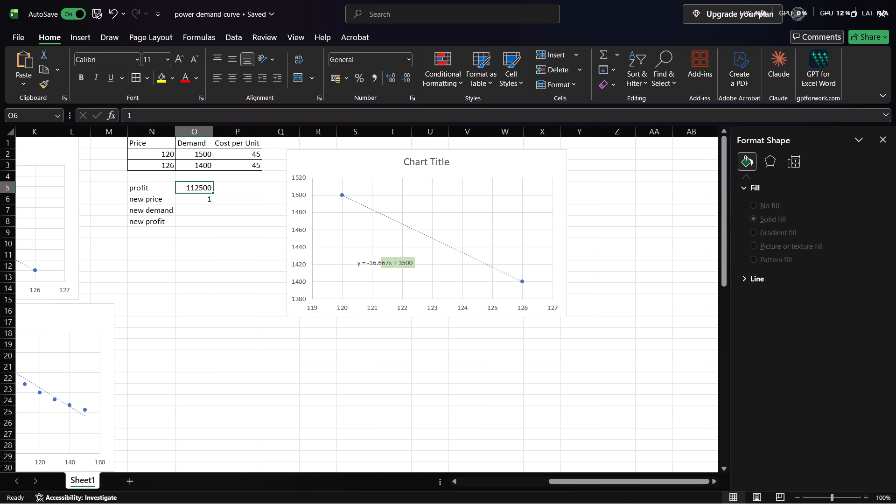
left_click_drag(166, 154, 245, 156)
left_click(164, 170)
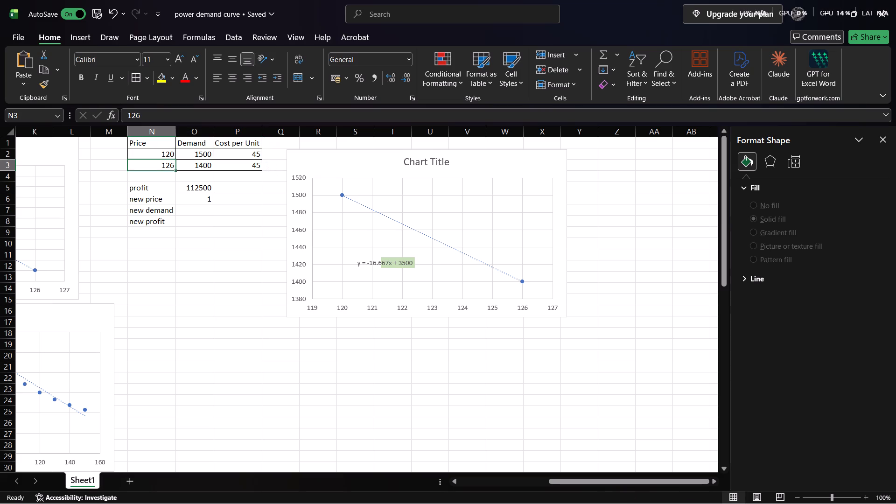
left_click(165, 171)
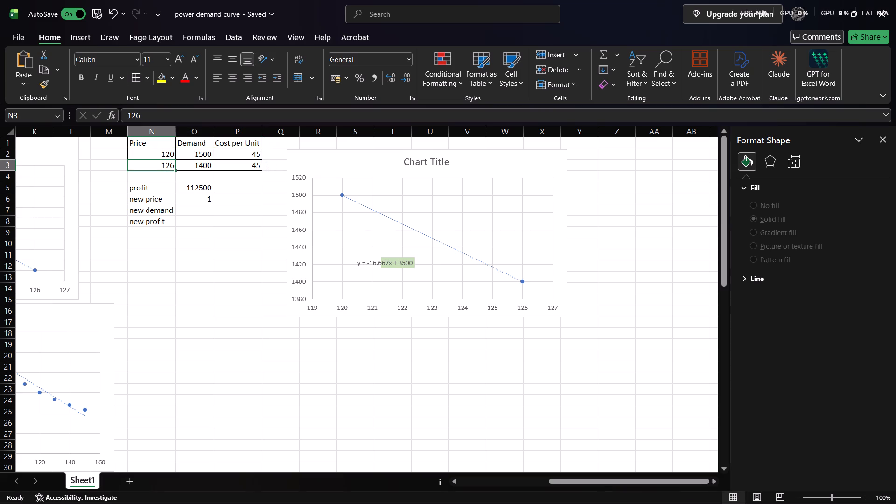
left_click(277, 154)
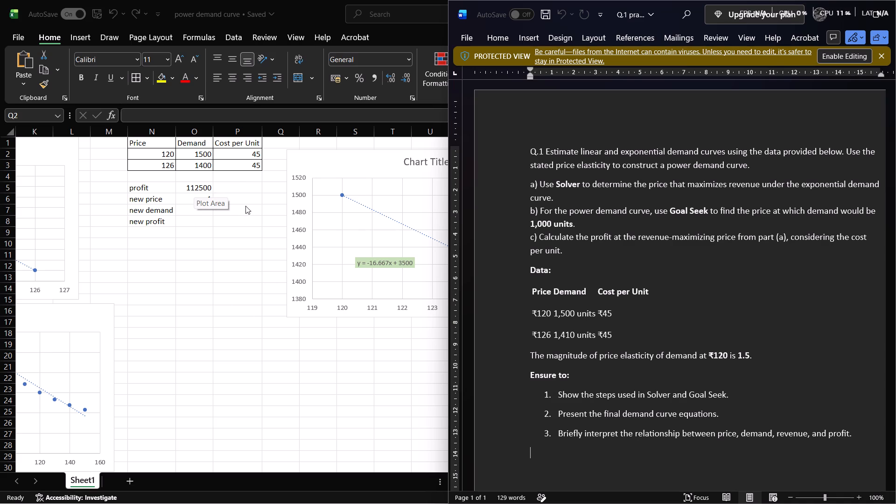
Calculate the profit for the 126 price row in cell P5 with the formula =(N3-P3)*O3.
left_click(236, 185)
left_click(236, 185)
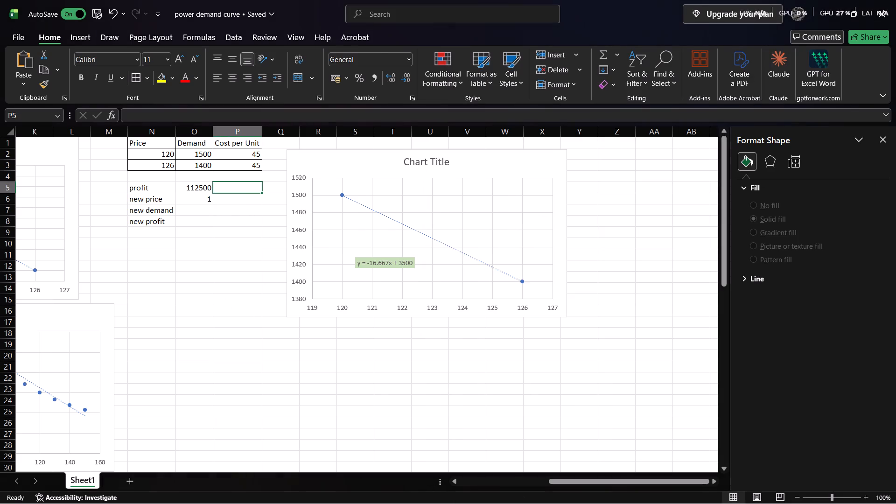
key("equal")
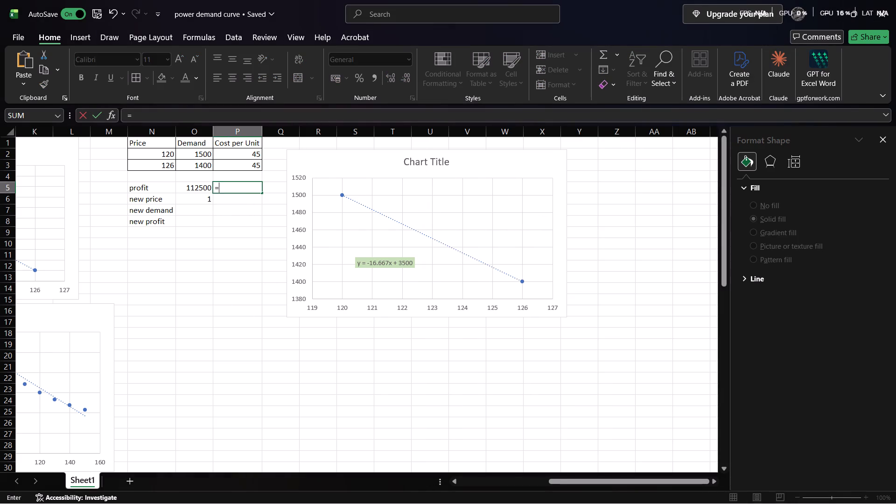
key("shift+parenleft")
left_click(169, 166)
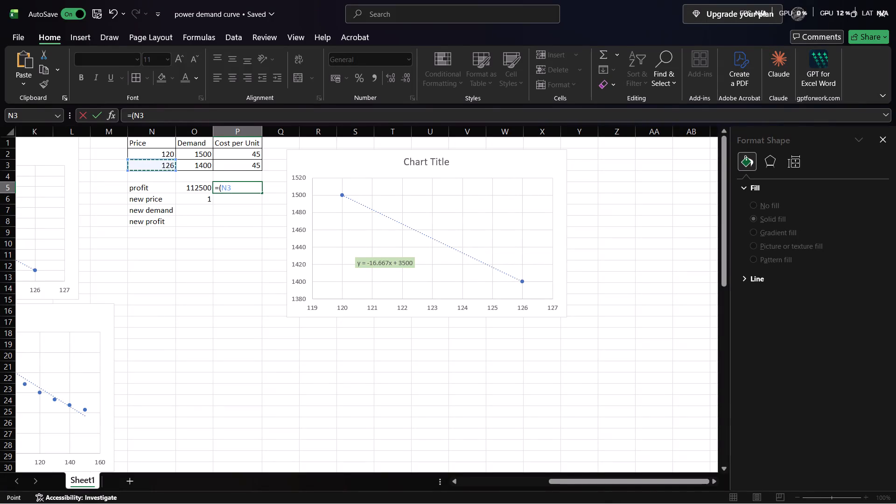
key("minus")
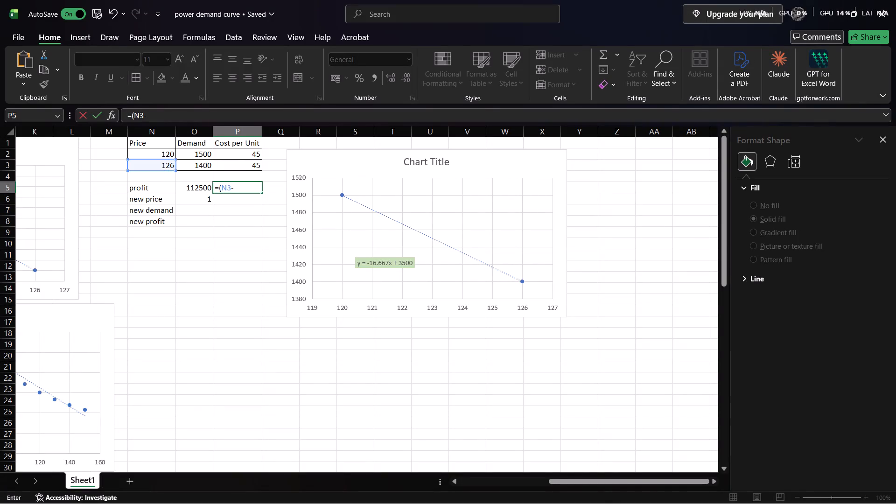
left_click(255, 167)
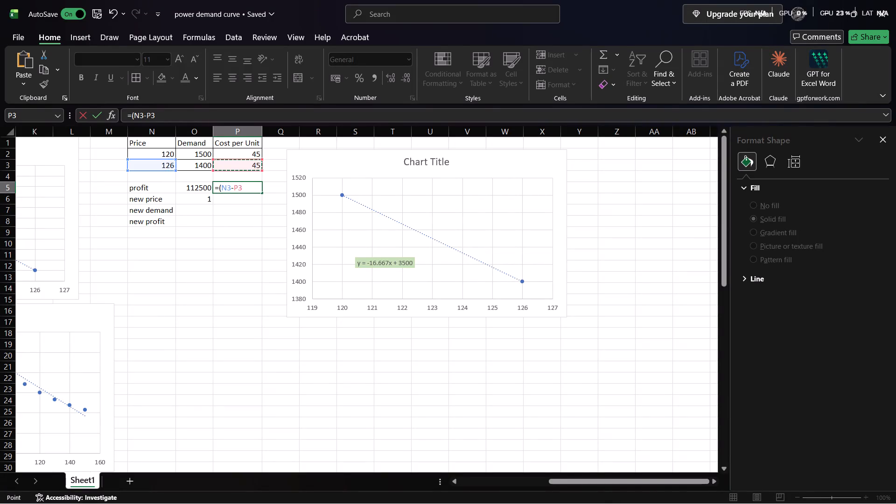
key("shift+parenright")
key("shift+asterisk")
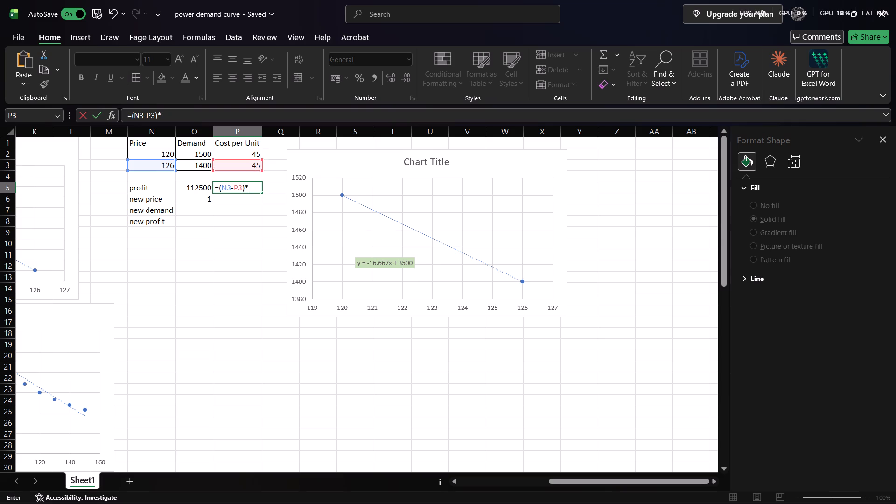
left_click(204, 160)
key("Return")
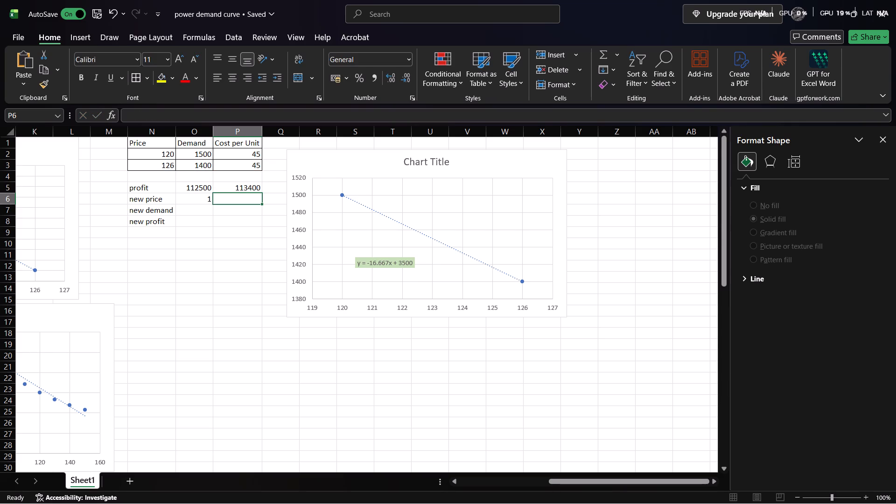
Calculate the new demand in cell O7 from the trendline equation with the formula =-16.667*O6+3500.
left_click(199, 201)
left_click(207, 211)
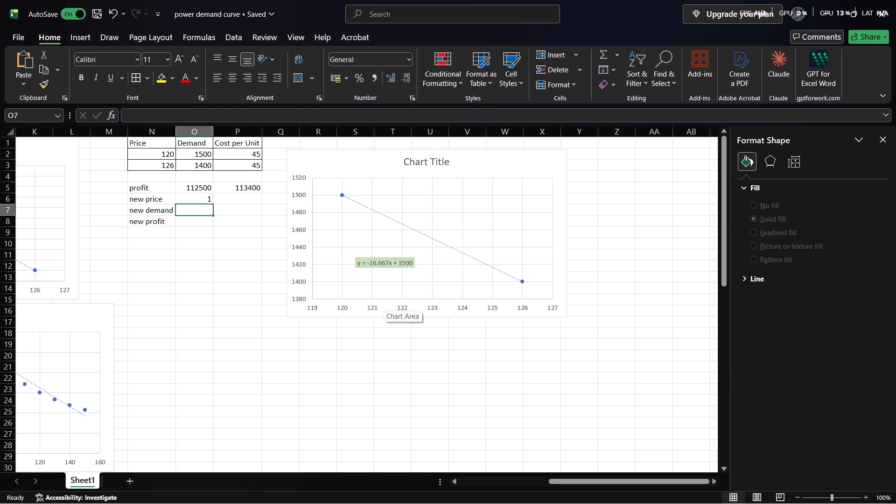
key("equal")
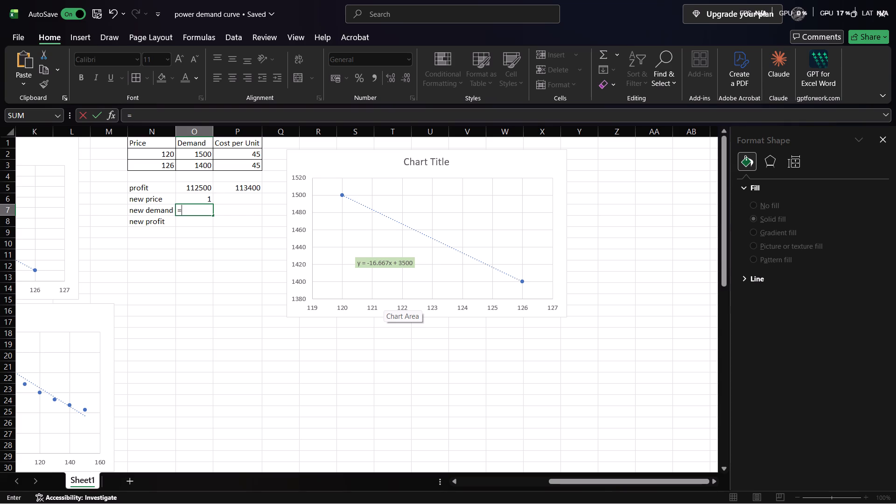
type("-1")
key("6")
key("period")
type("667")
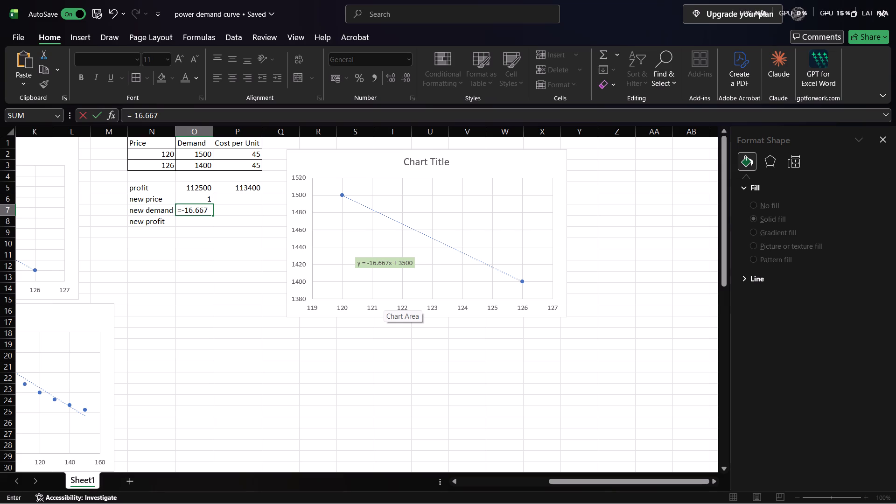
key("shift+asterisk")
left_click(191, 198)
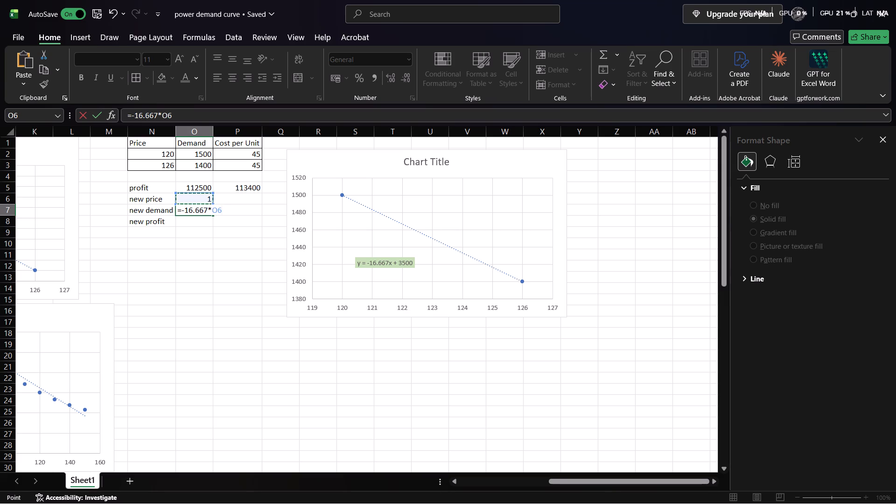
key("shift+plus")
type("3500")
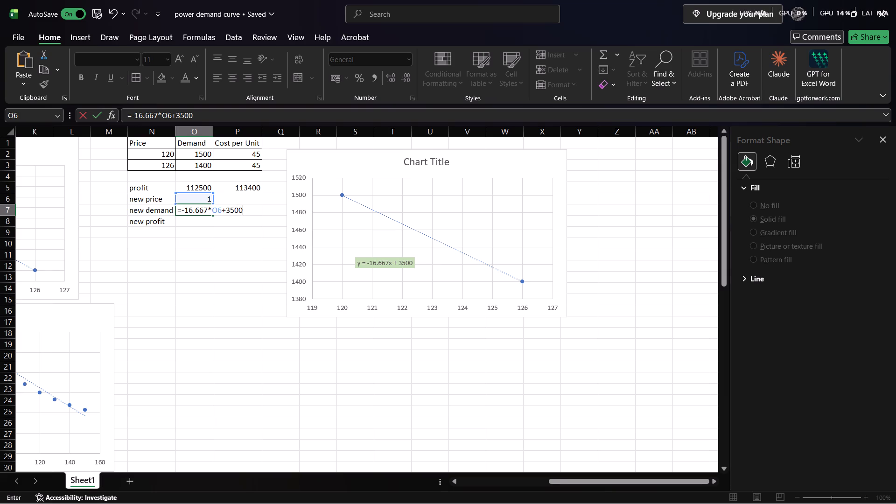
key("Return")
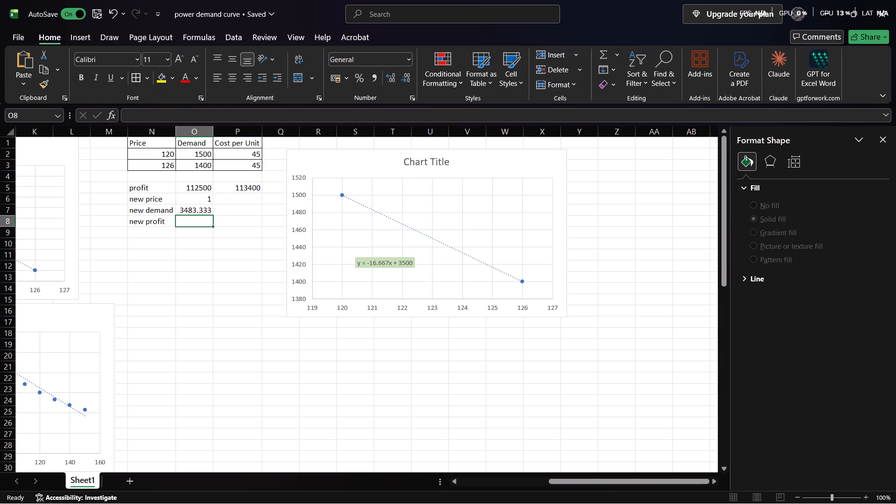
Calculate the new profit in cell O8 with the formula =(O6-45)*O7.
left_click(197, 210)
left_click(189, 226)
double_click(205, 221)
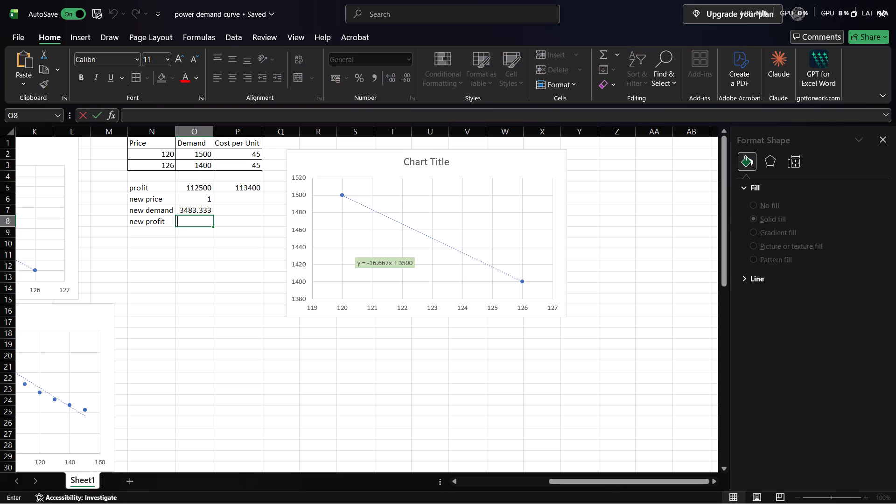
key("equal")
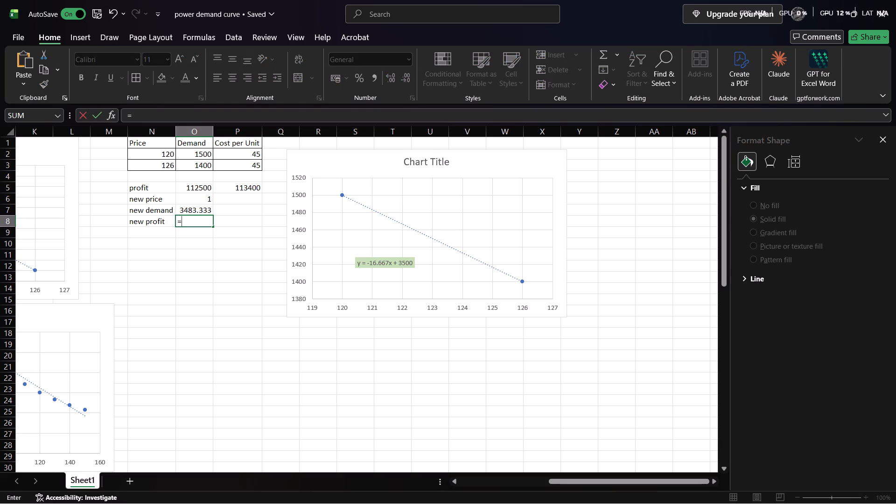
left_click(196, 202)
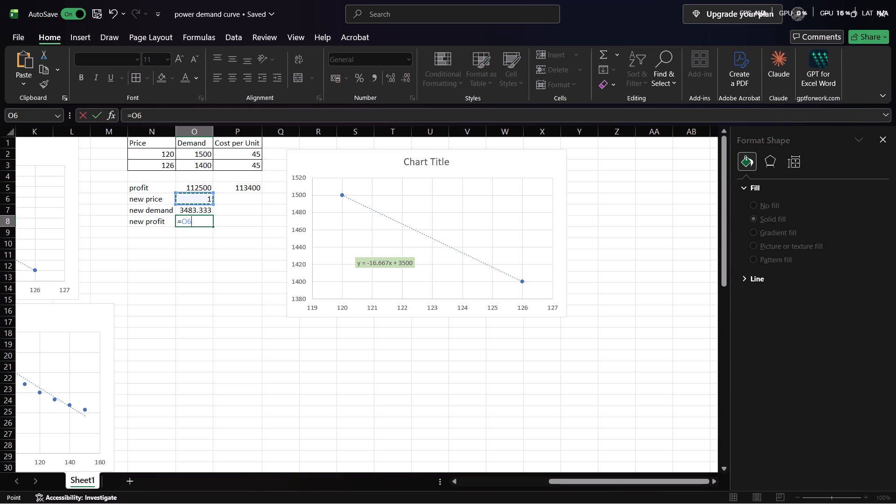
key("BackSpace")
key("BackSpace")
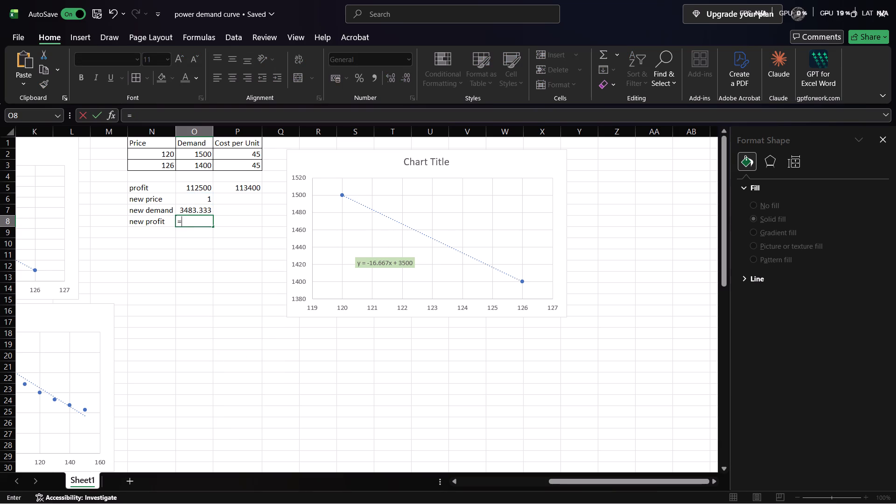
key("shift+parenleft")
left_click(196, 202)
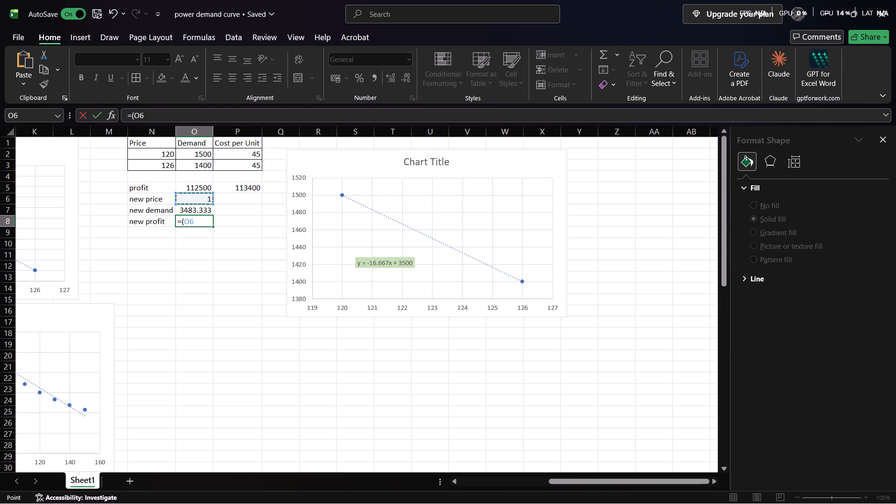
key("minus")
left_click(251, 157)
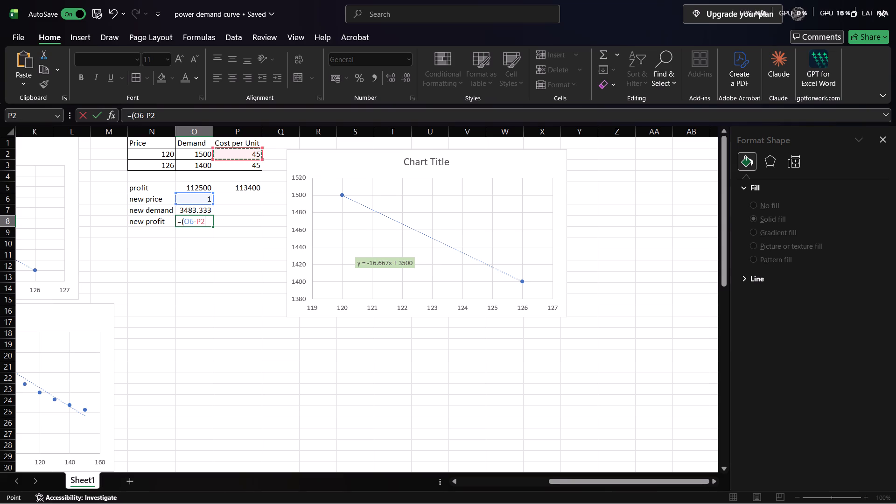
key("shift+parenright")
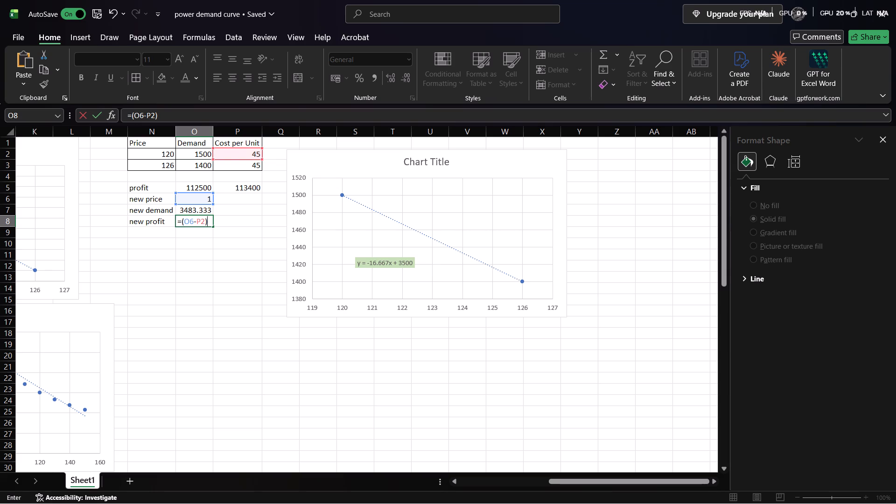
key("BackSpace")
key("BackSpace")
key("BackSpace")
type("45")
key("shift+parenright")
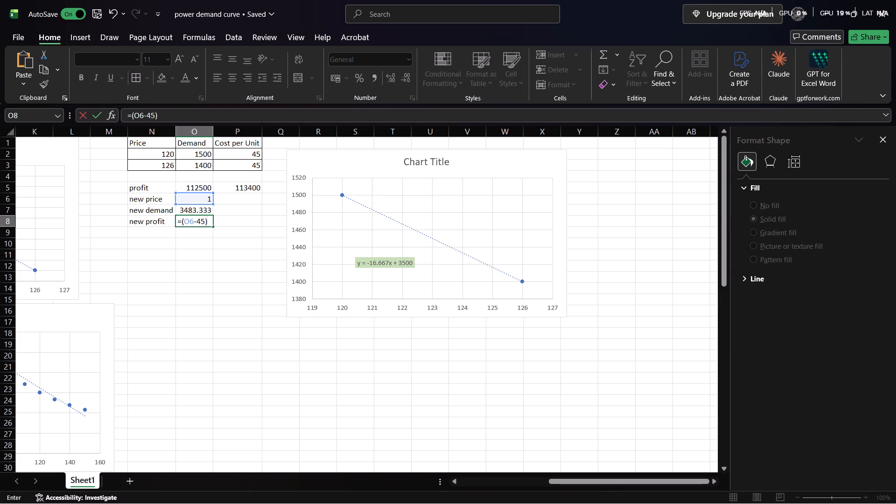
key("shift+asterisk")
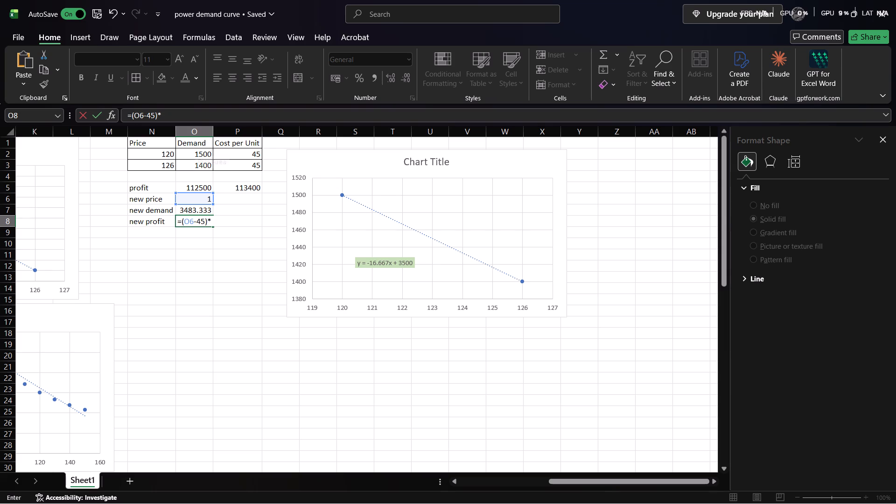
left_click(195, 153)
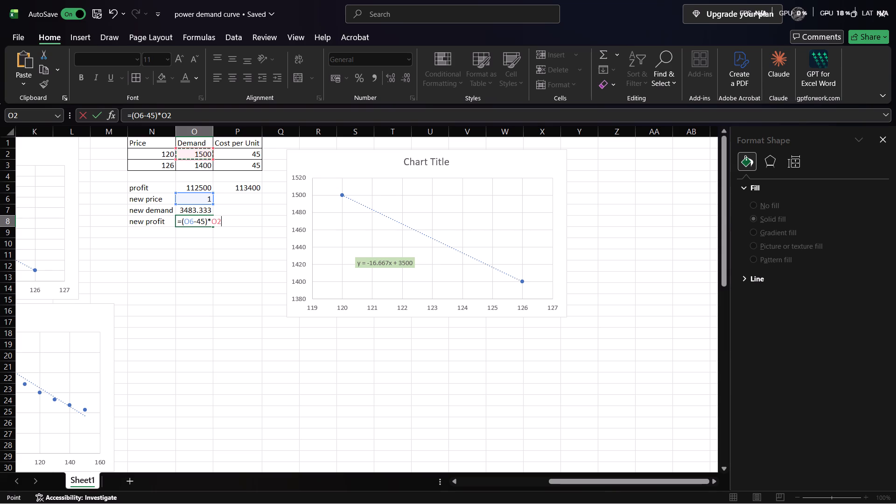
left_click(201, 209)
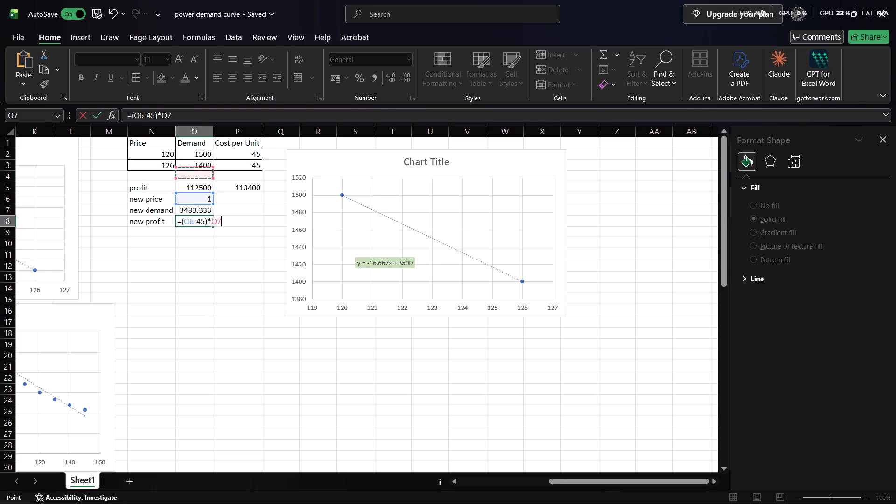
key("Return")
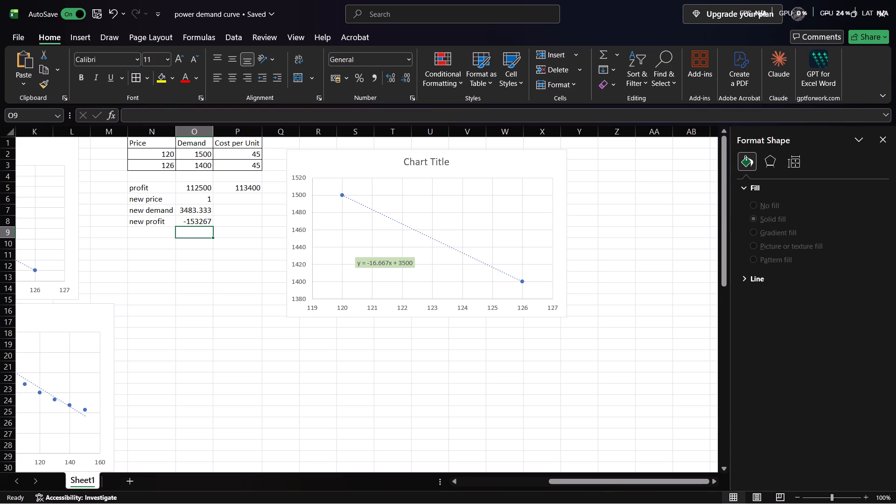
Check the profit formula in O5, select the new profit cell O8 and open Solver.
left_click(196, 193)
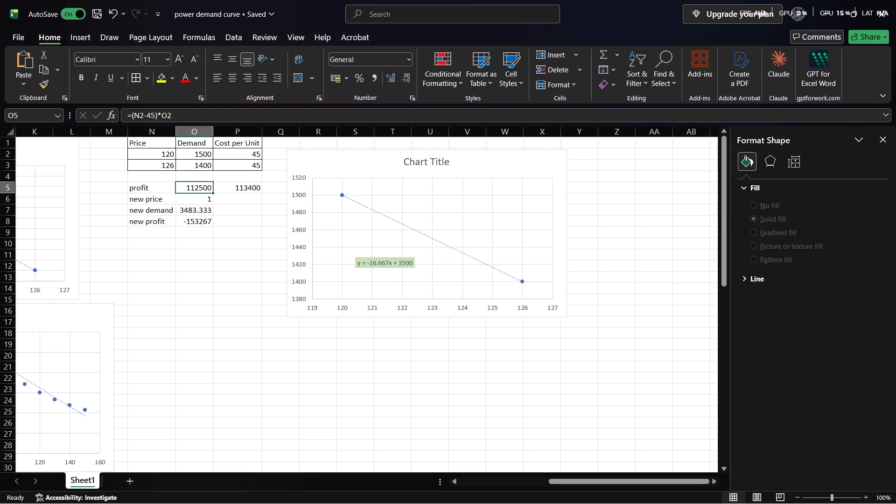
left_click(203, 224)
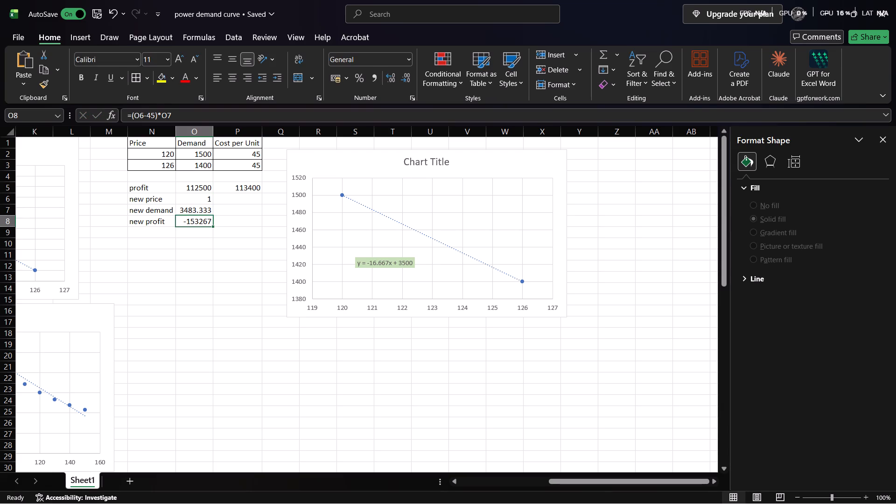
left_click(234, 35)
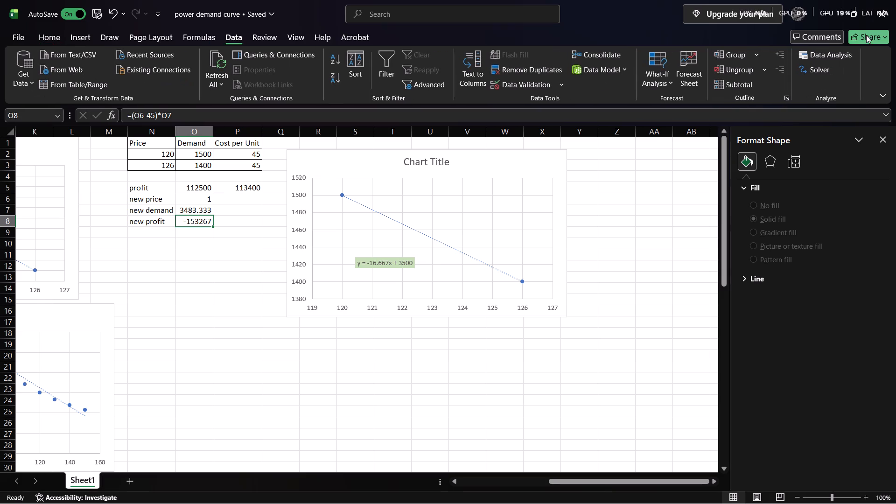
left_click(828, 72)
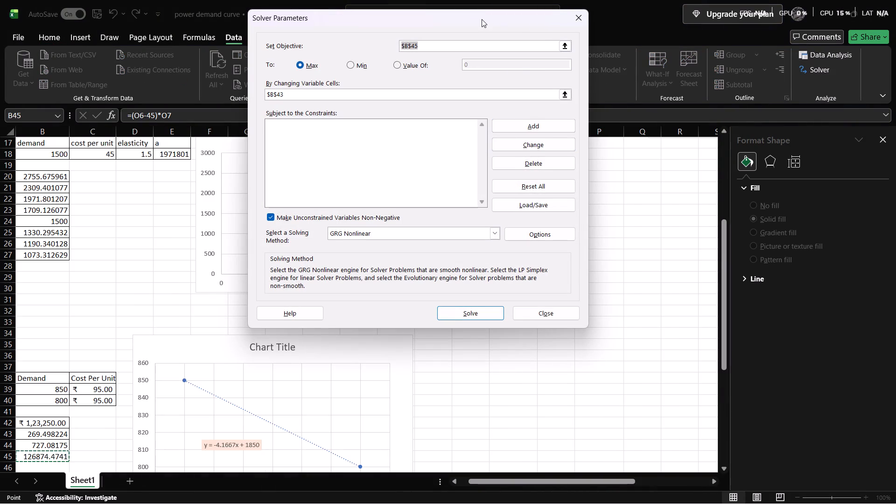
left_click_drag(482, 19, 348, 130)
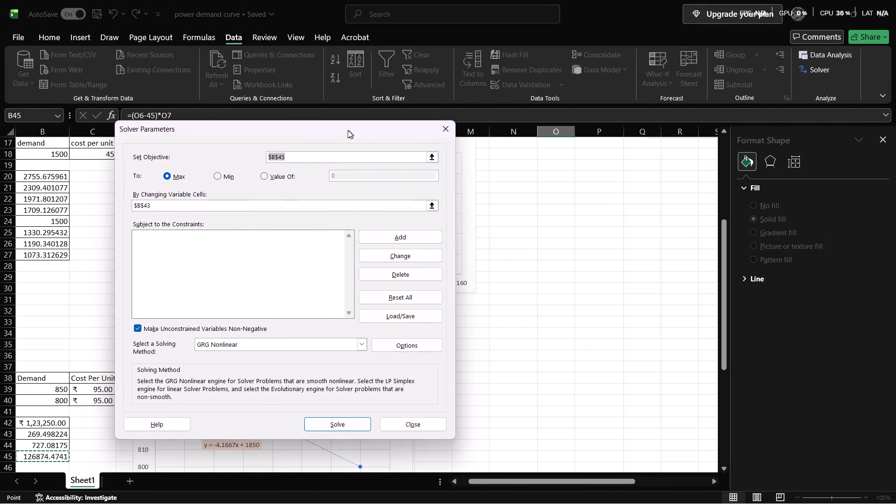
left_click_drag(348, 130, 338, 132)
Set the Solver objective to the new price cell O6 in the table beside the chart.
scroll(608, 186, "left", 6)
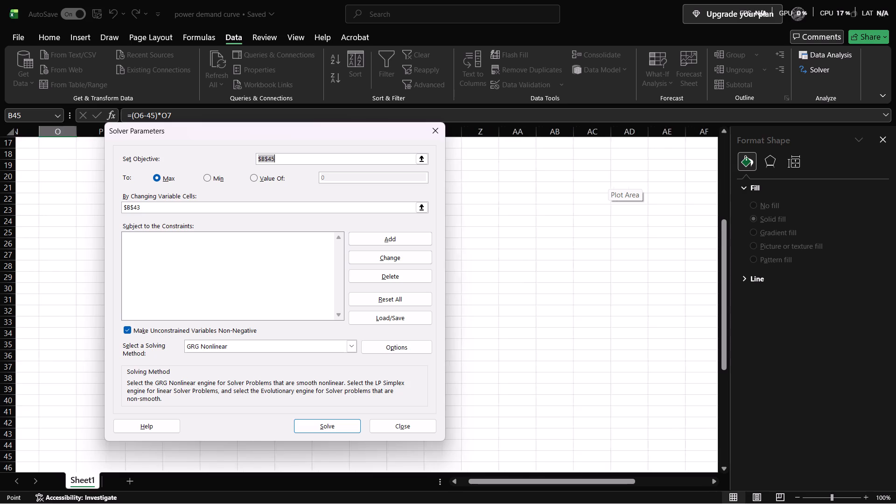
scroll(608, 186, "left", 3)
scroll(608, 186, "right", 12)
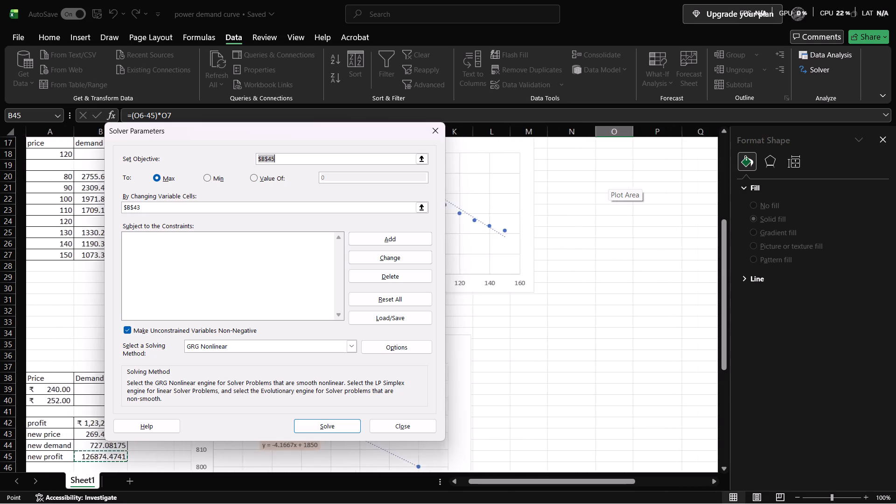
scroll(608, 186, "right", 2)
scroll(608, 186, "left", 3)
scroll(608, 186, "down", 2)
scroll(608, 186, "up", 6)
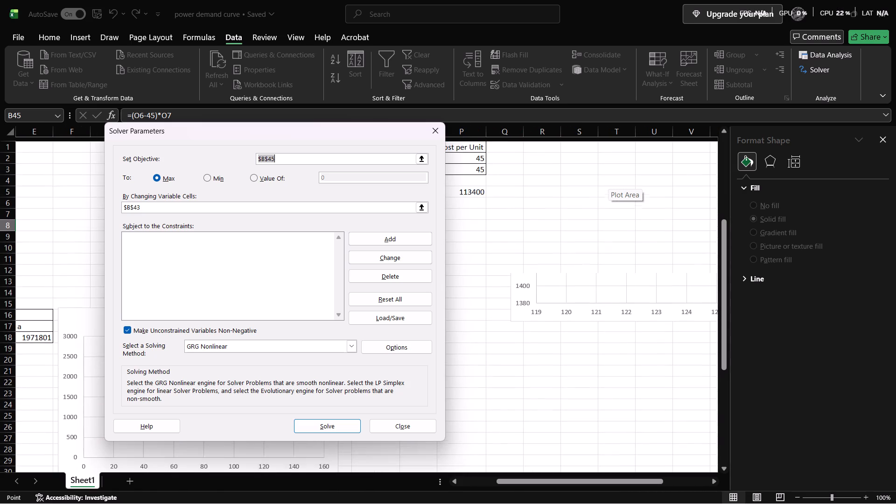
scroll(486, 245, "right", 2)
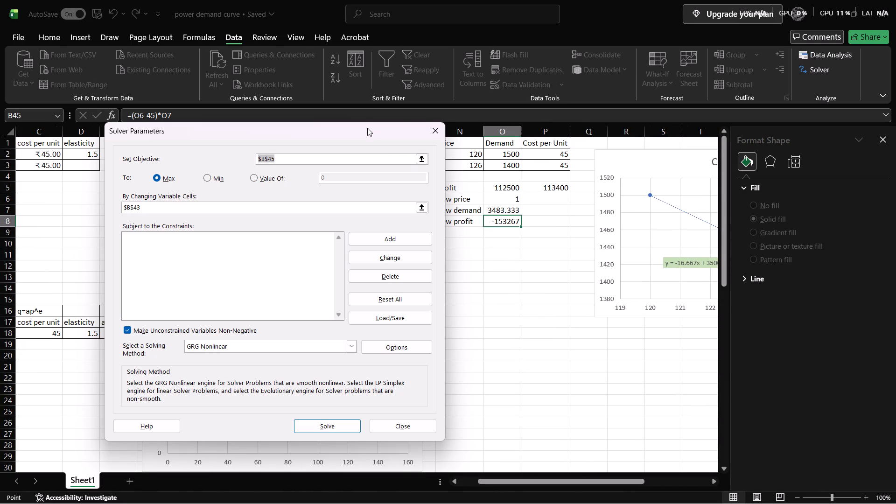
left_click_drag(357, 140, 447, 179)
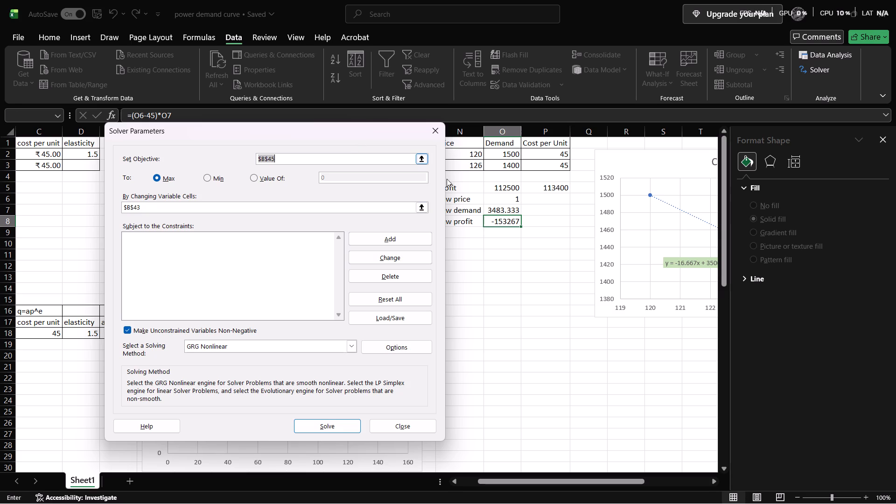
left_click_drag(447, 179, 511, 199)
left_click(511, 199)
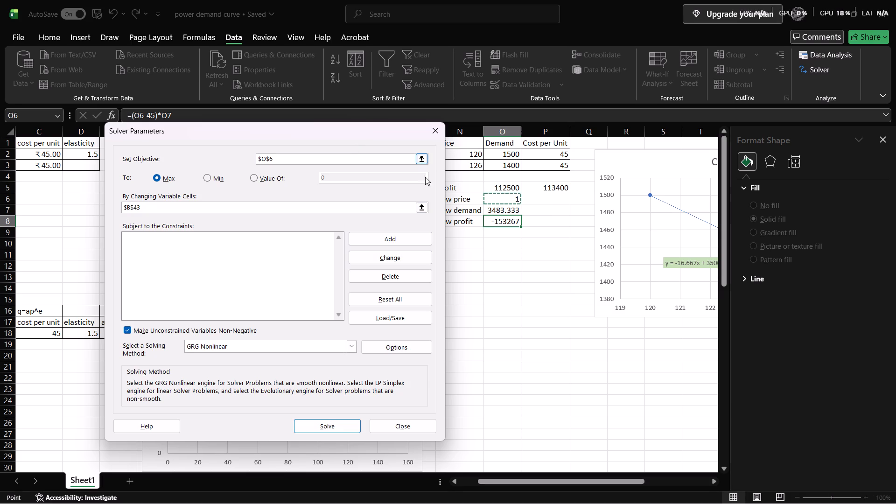
Replace the Solver objective with the new profit cell O8.
left_click(254, 210)
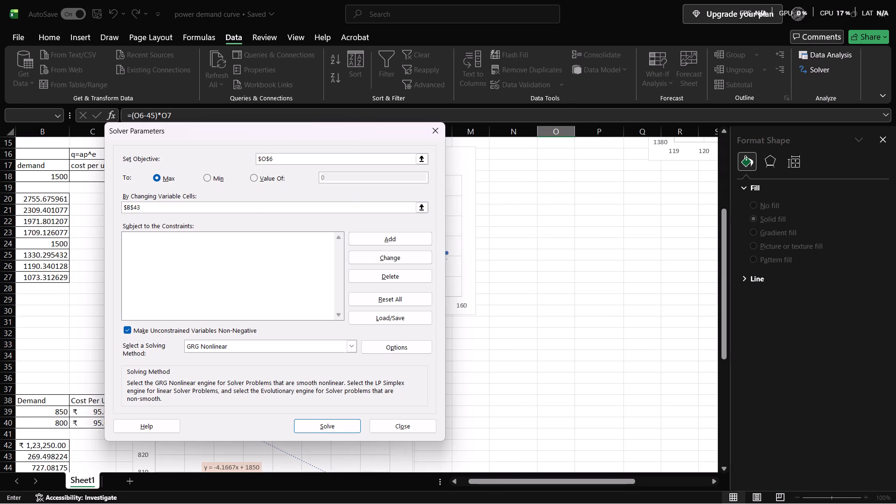
scroll(515, 210, "right", 2)
scroll(515, 210, "left", 1)
scroll(515, 210, "right", 1)
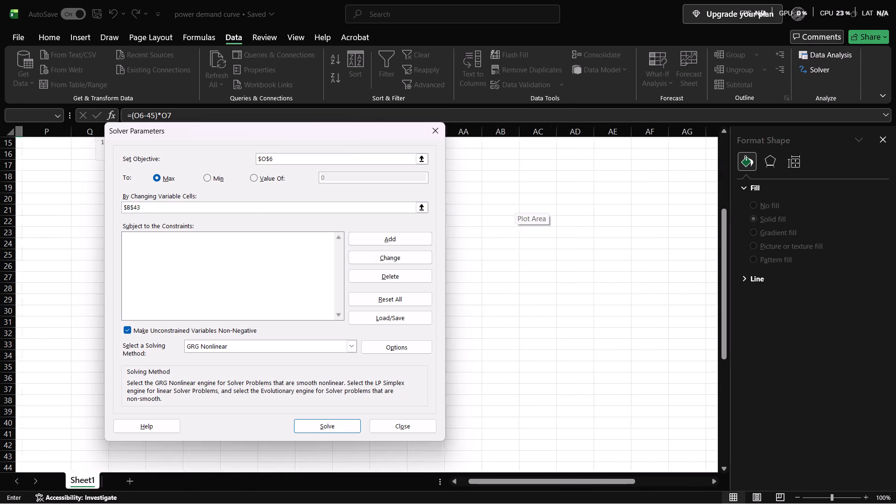
scroll(515, 210, "right", 1)
scroll(515, 210, "up", 12)
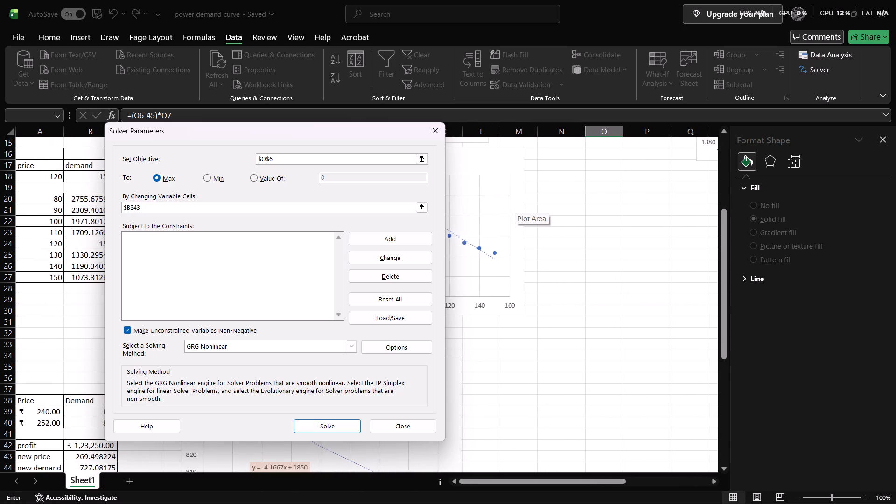
scroll(515, 210, "up", 7)
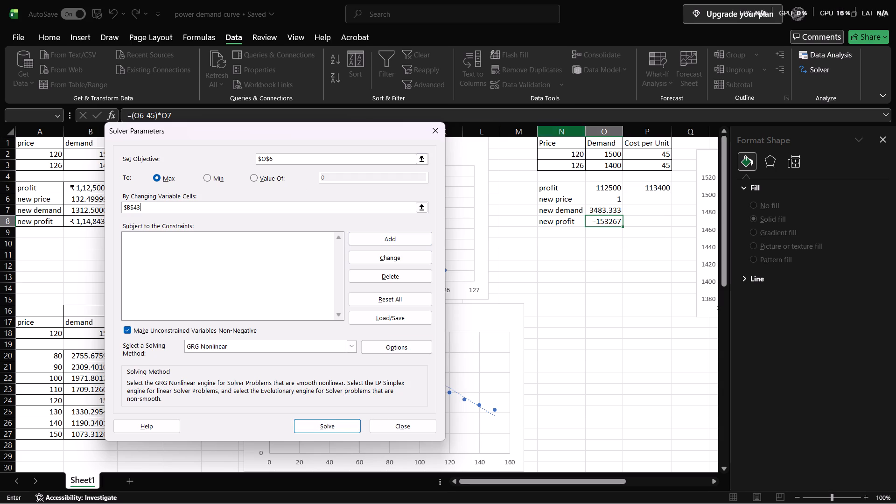
left_click(310, 157)
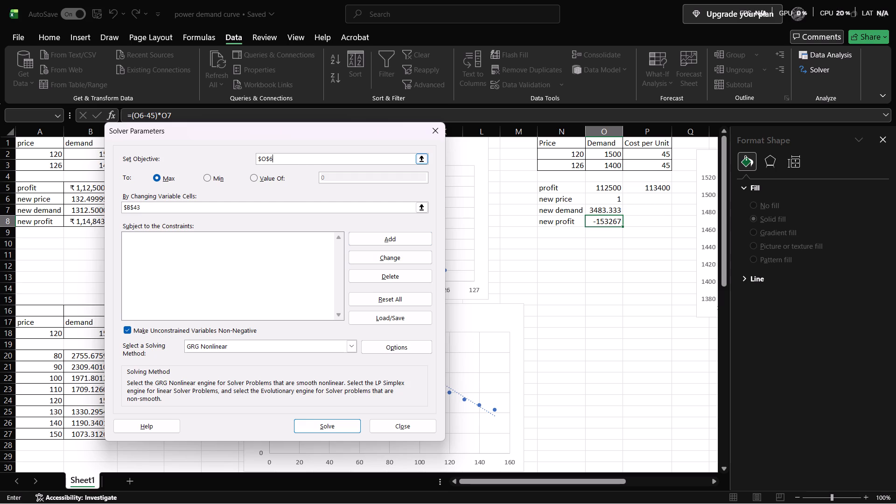
key("BackSpace")
key("BackSpace")
key("BackSpace")
key("BackSpace")
key("BackSpace")
key("BackSpace")
key("BackSpace")
key("BackSpace")
key("BackSpace")
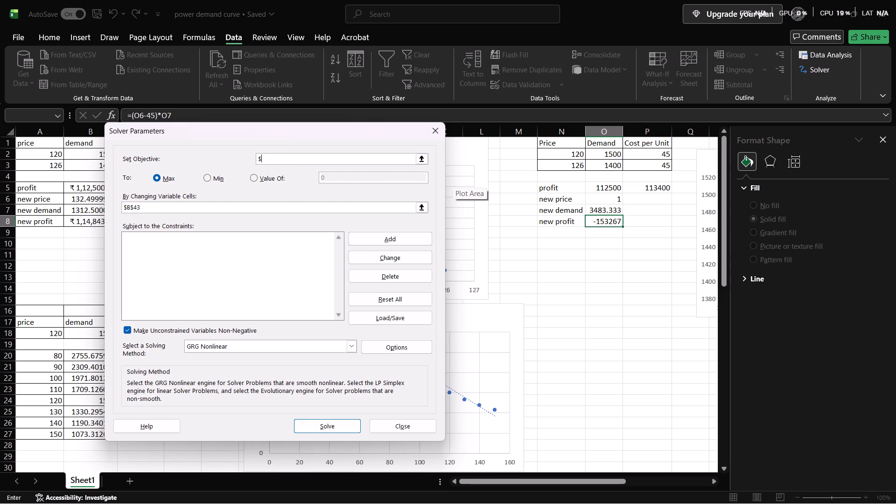
left_click(614, 224)
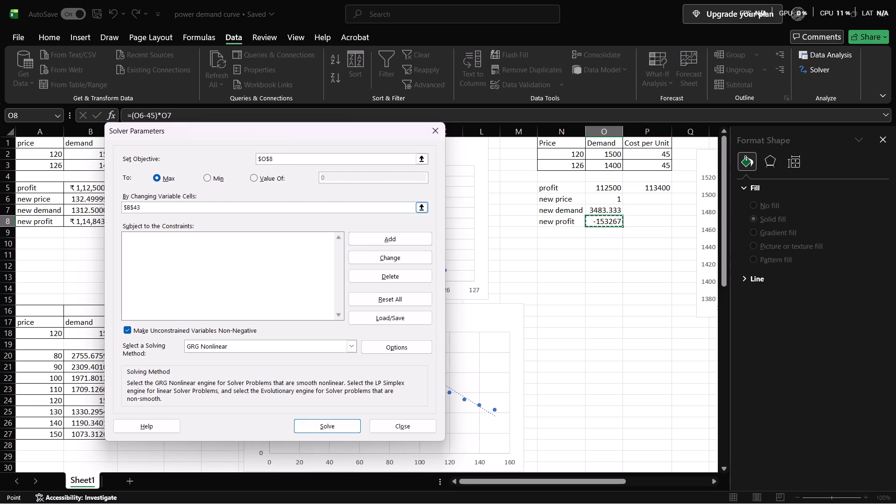
Replace the Solver's changing variable cell reference with the new price cell O6.
double_click(343, 209)
scroll(492, 204, "up", 6)
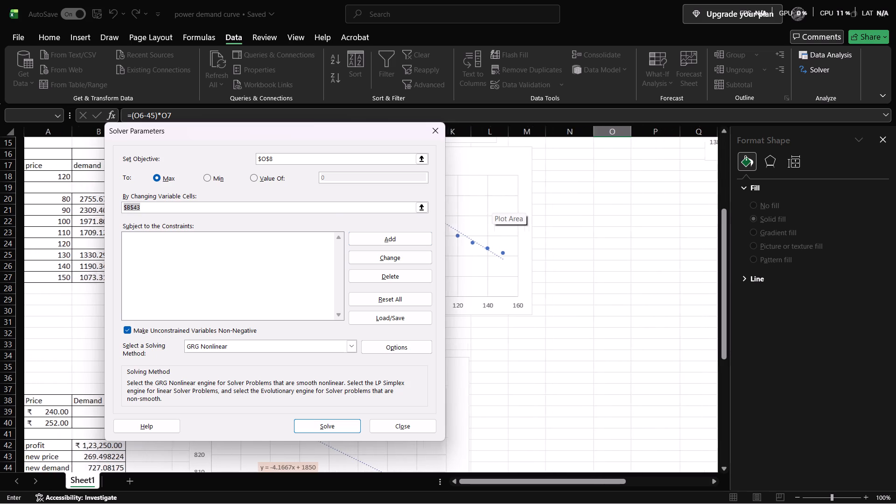
scroll(492, 204, "up", 5)
scroll(644, 290, "up", 6)
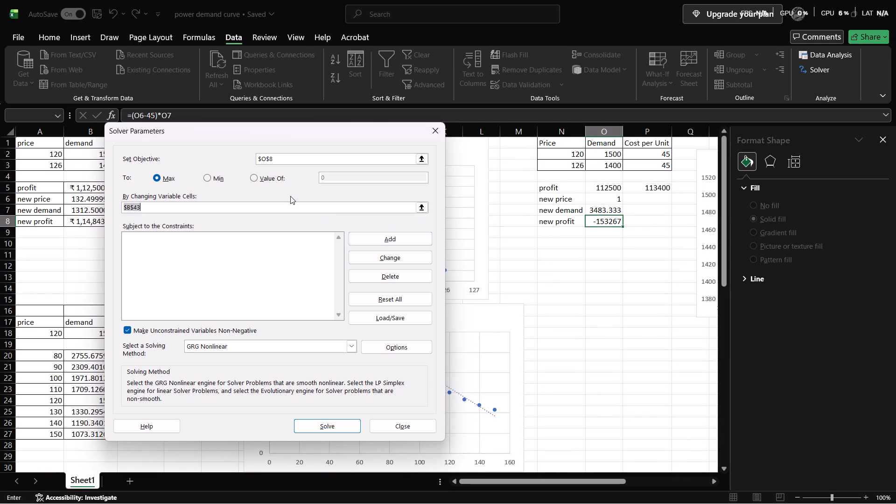
key("BackSpace")
key("BackSpace")
key("BackSpace")
key("BackSpace")
key("BackSpace")
key("BackSpace")
key("BackSpace")
key("BackSpace")
key("BackSpace")
key("BackSpace")
key("BackSpace")
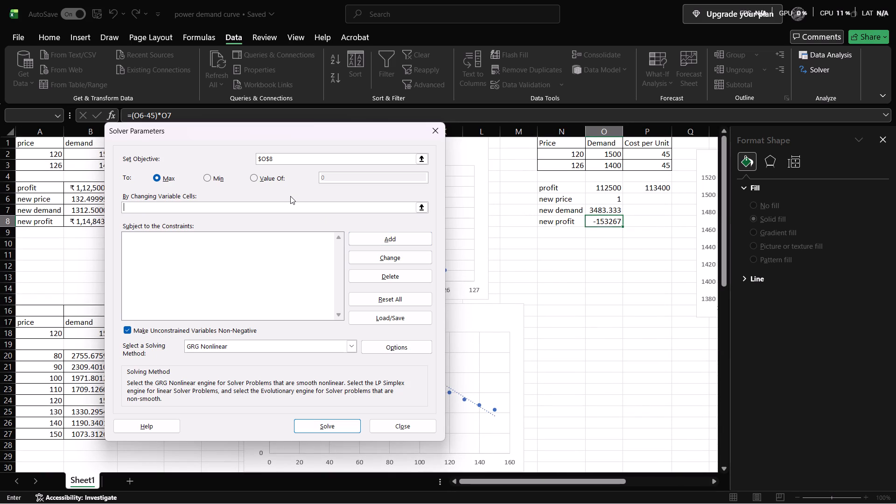
left_click(360, 210)
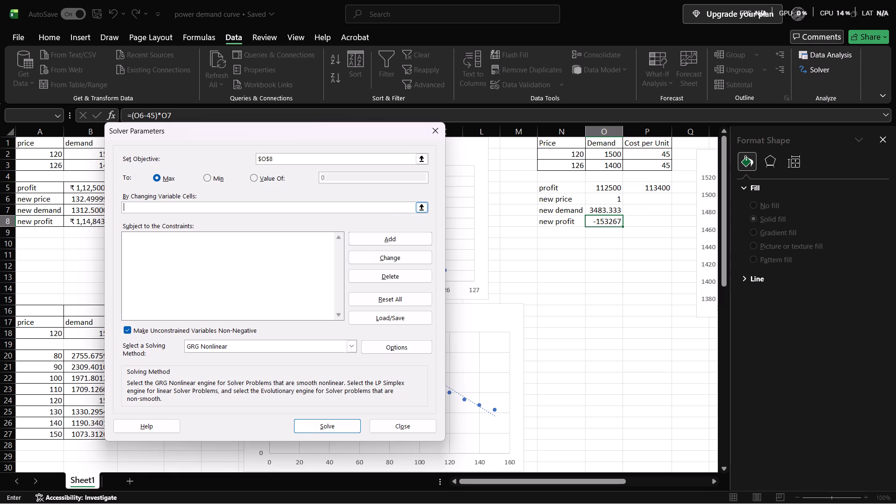
left_click(418, 210)
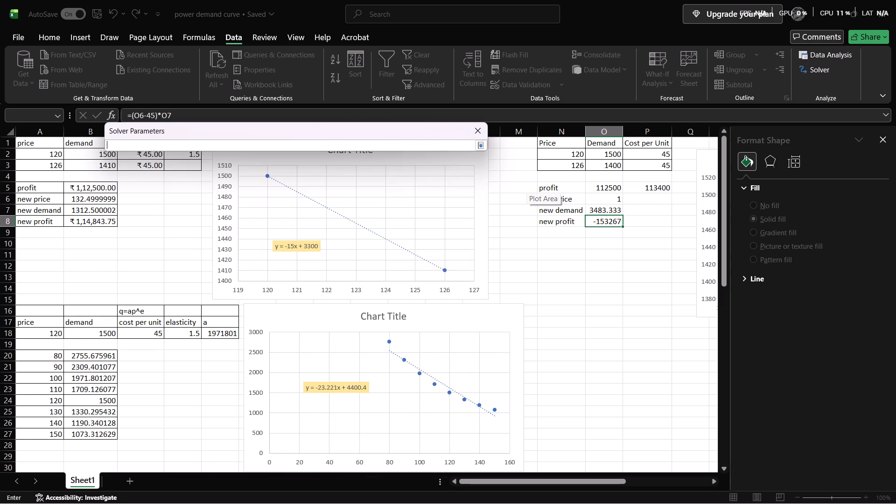
left_click(613, 201)
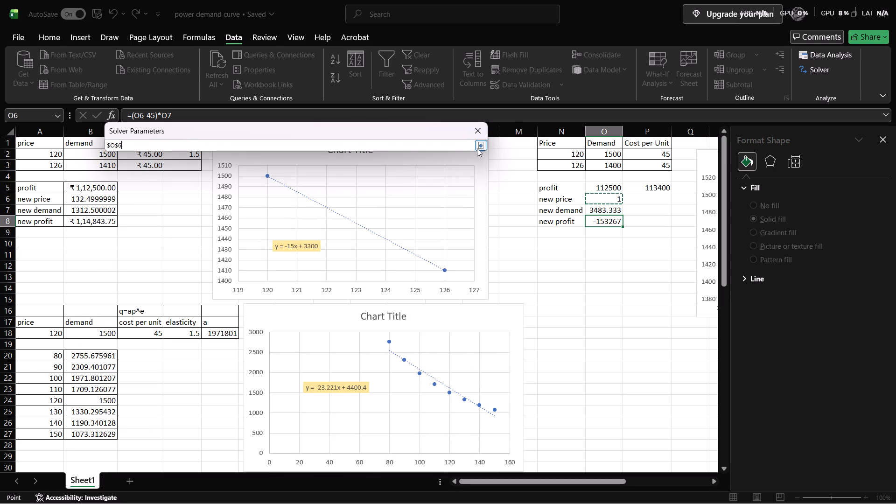
left_click(477, 148)
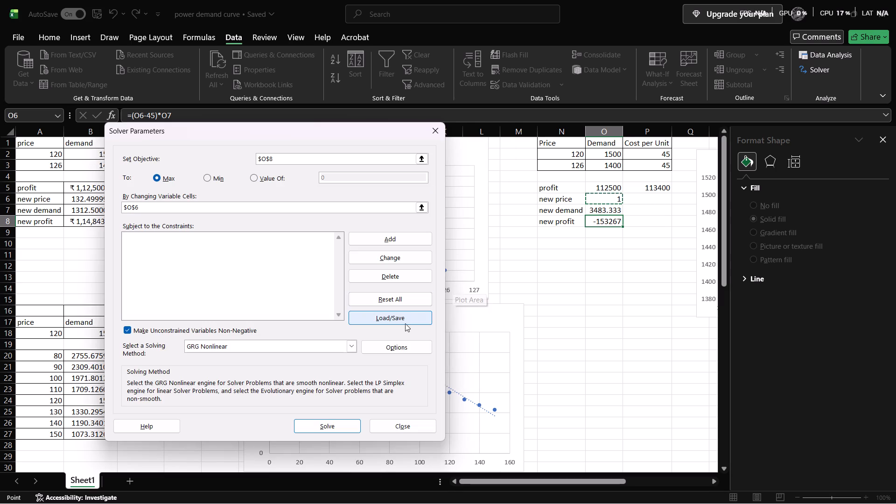
Run Solver to maximise the new profit, keep the solution and generate an Answer report.
left_click(337, 431)
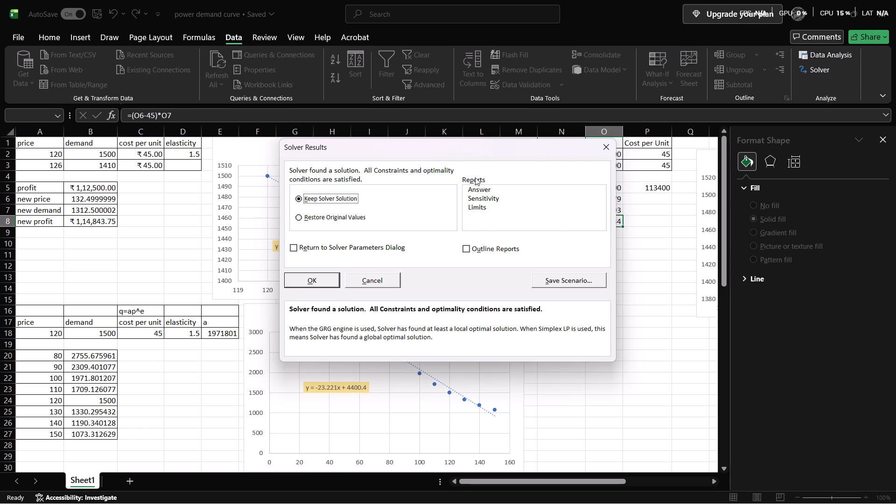
left_click(474, 192)
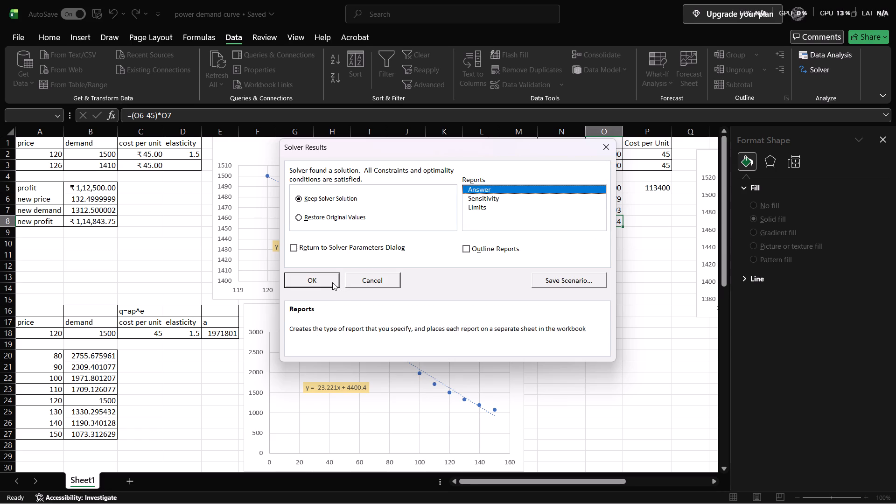
left_click(331, 282)
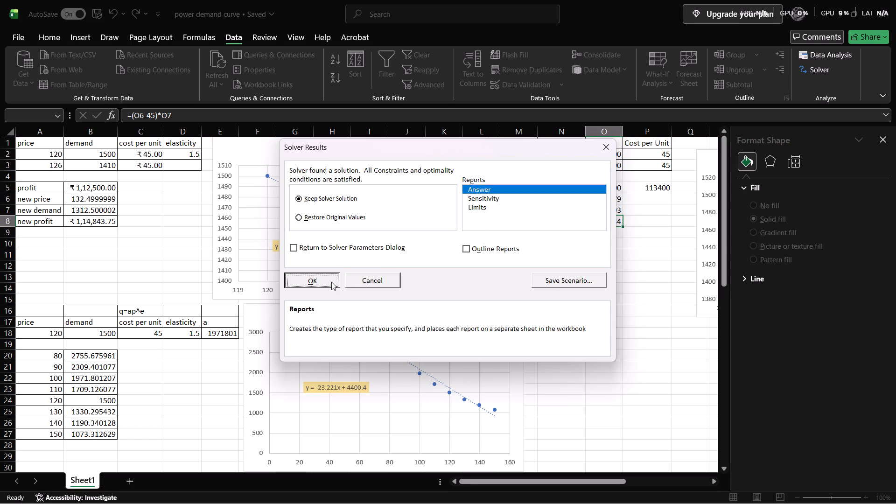
Add an Elasticity heading in Q1 beside Cost per Unit and enter 1.5 beneath it in Q2.
scroll(578, 321, "left", 1)
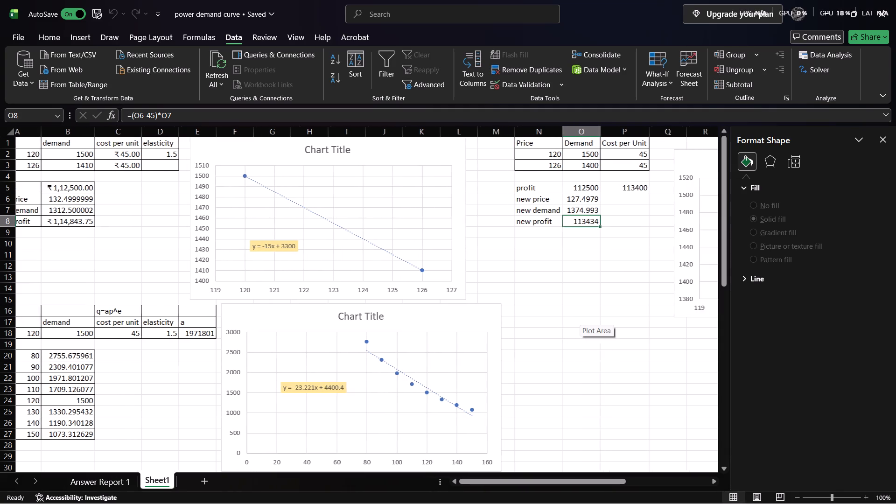
scroll(578, 321, "left", 2)
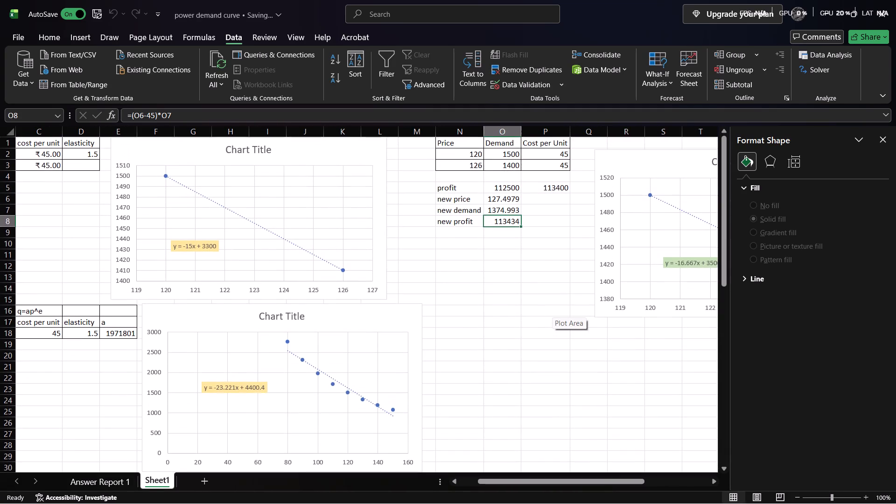
scroll(552, 314, "left", 6)
scroll(552, 314, "right", 4)
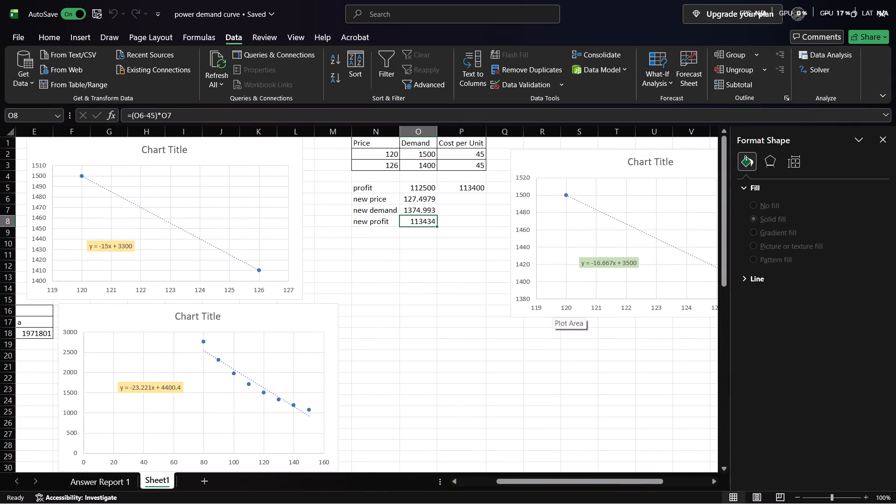
left_click(501, 146)
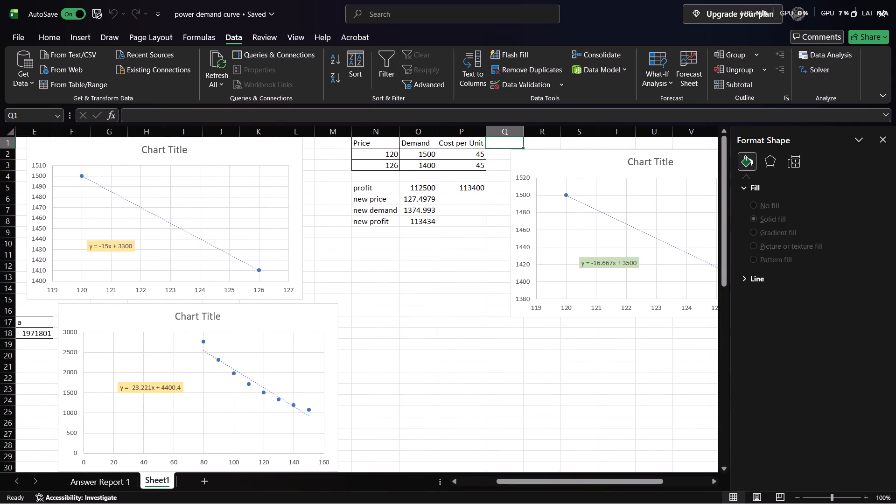
key("shift+e")
type("last")
type("ici")
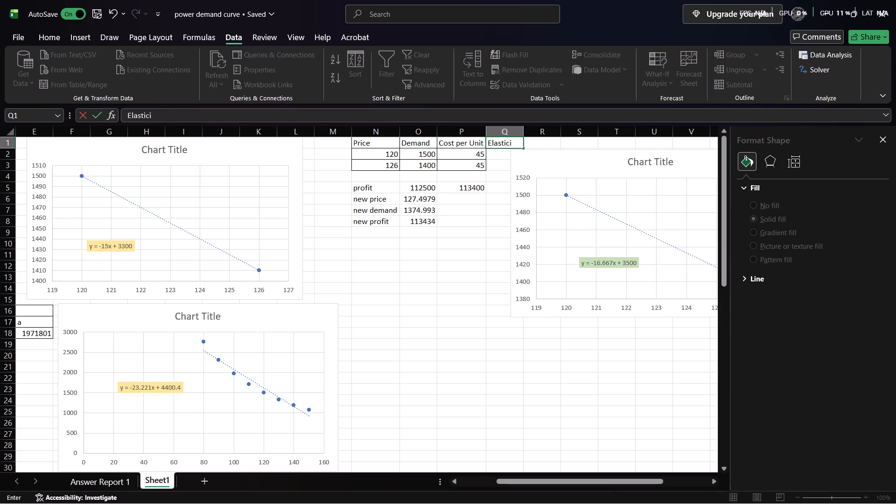
type("ty")
key("Down")
key("1")
type(".5")
key("Up")
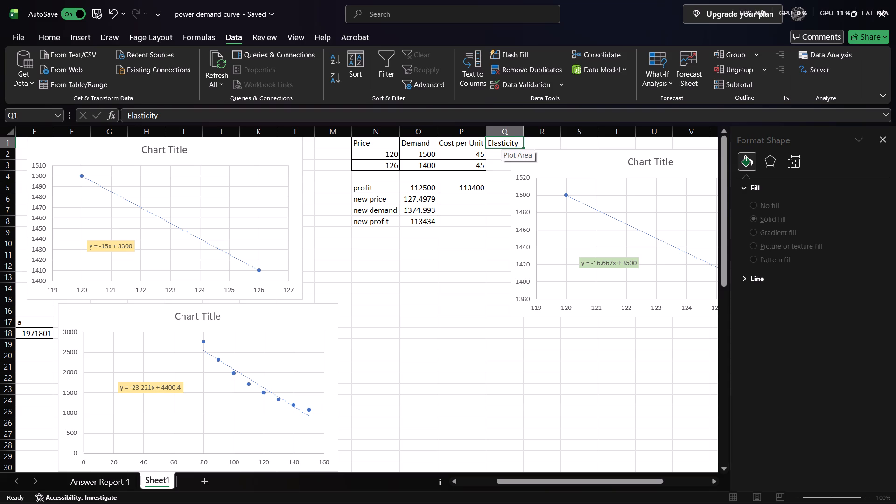
Add the heading a in cell R1 beside Elasticity.
key("Right")
key("a")
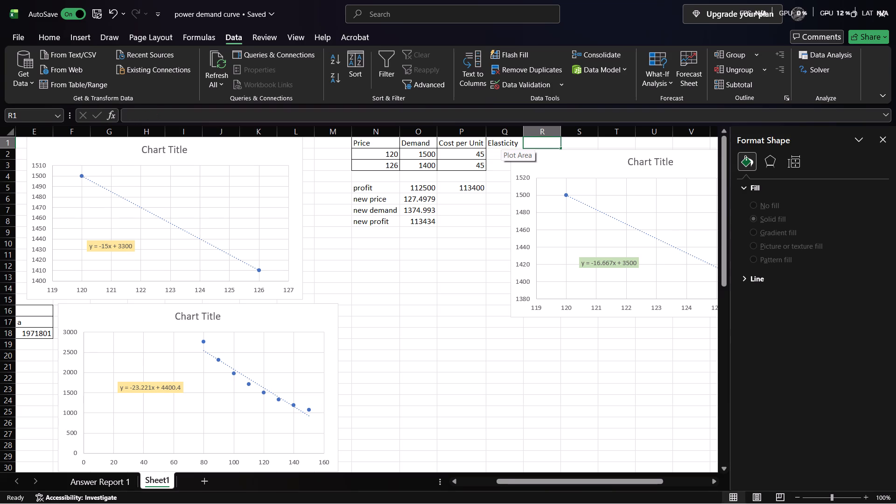
key("Return")
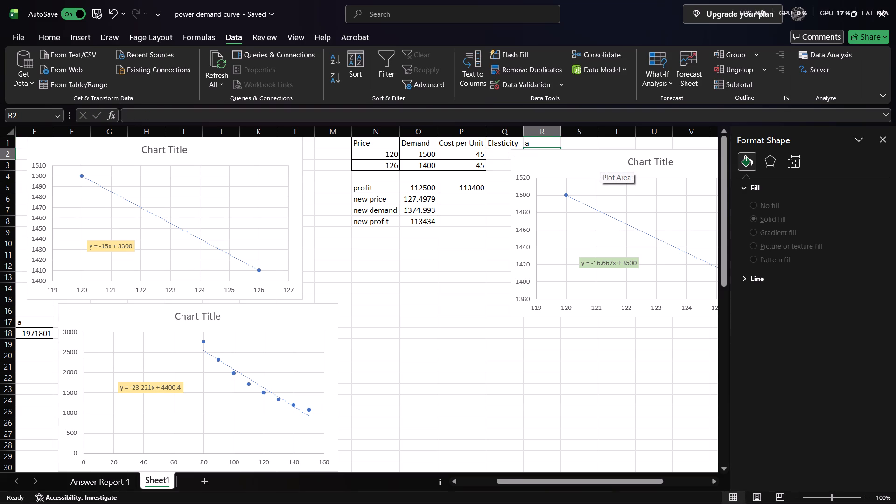
Move the chart with the y = -16.667x + 3500 trendline to start at column S, clear of columns Q and R.
scroll(382, 247, "left", 4)
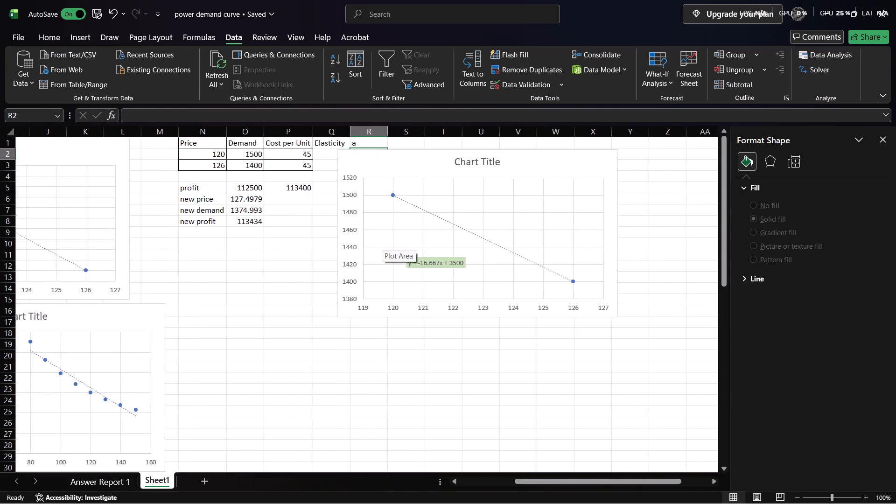
left_click_drag(554, 160, 611, 158)
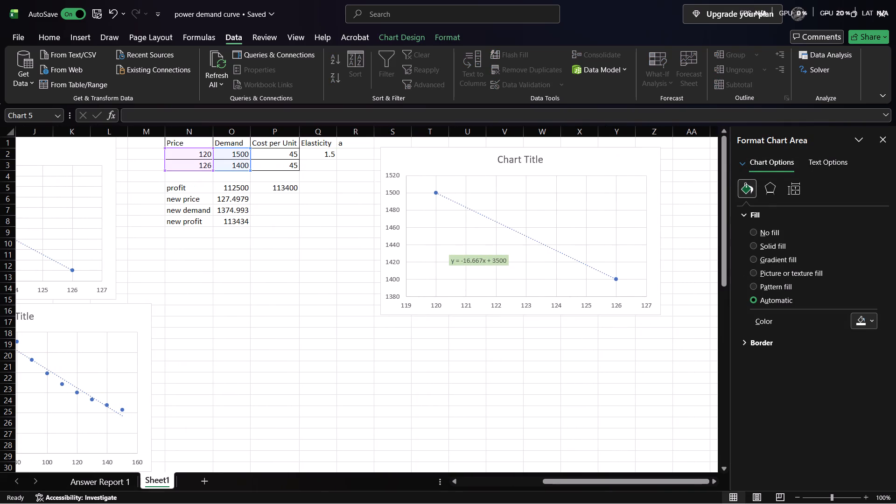
left_click_drag(611, 158, 613, 158)
left_click(613, 158)
left_click_drag(613, 158, 657, 154)
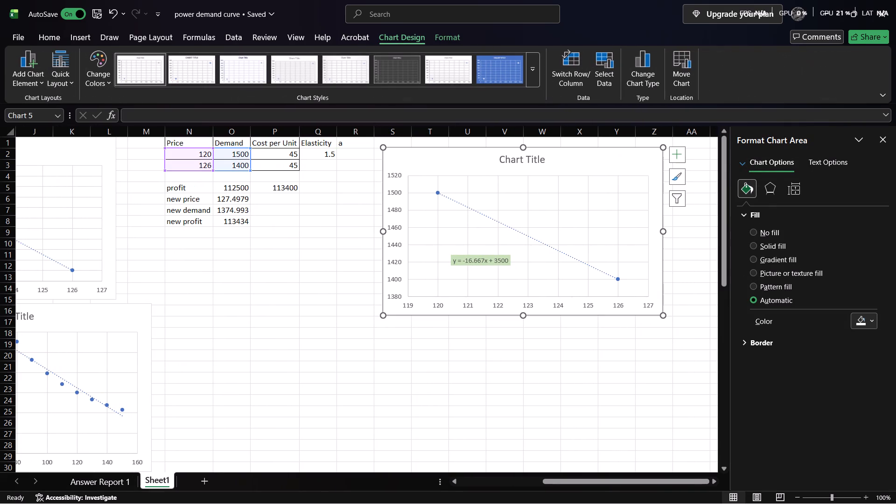
left_click_drag(640, 162, 650, 162)
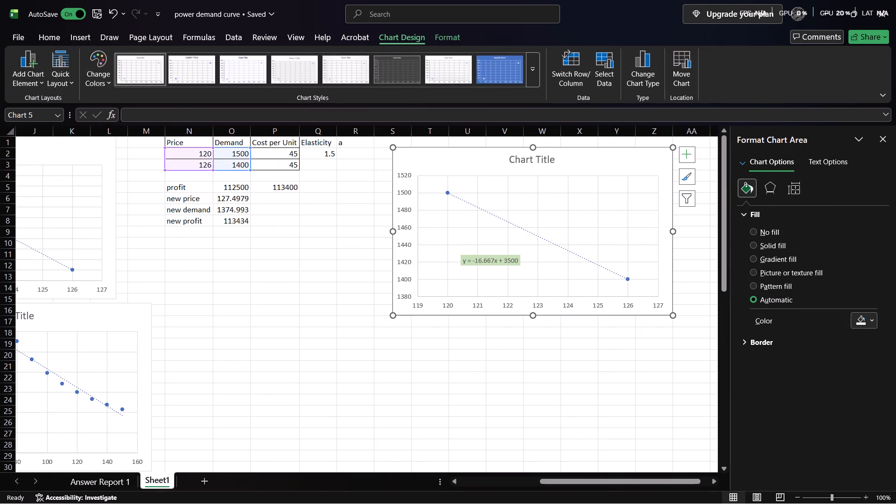
Apply all borders to the whole price and demand table, N1:R3.
left_click(276, 163)
key("ctrl+a")
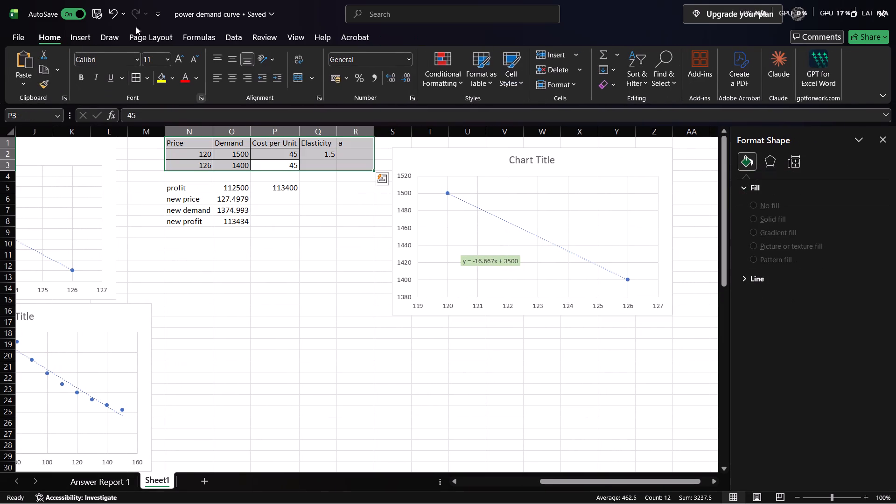
left_click(144, 84)
left_click(140, 80)
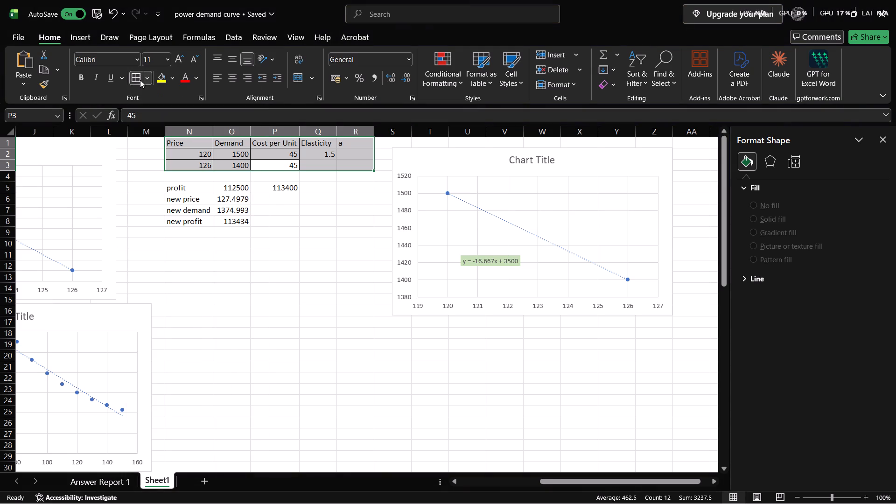
left_click(133, 77)
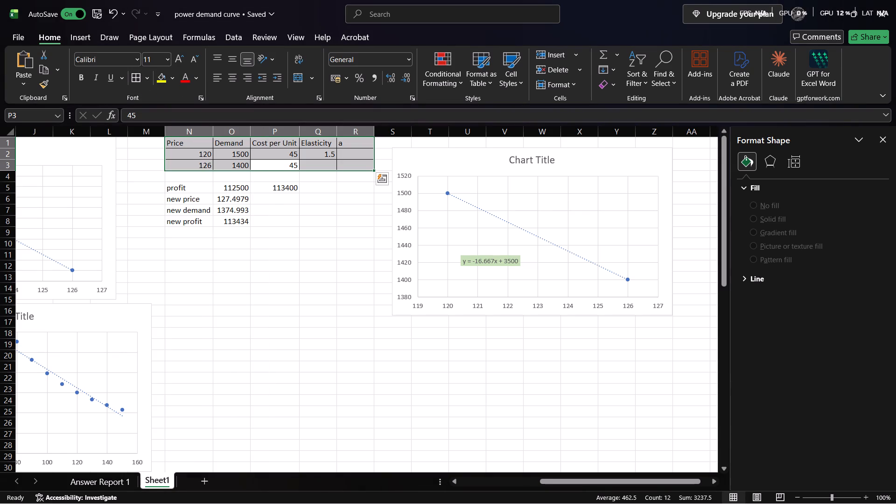
Apply all borders to the profit and new price block, N5:P8.
left_click(203, 206)
key("ctrl+a")
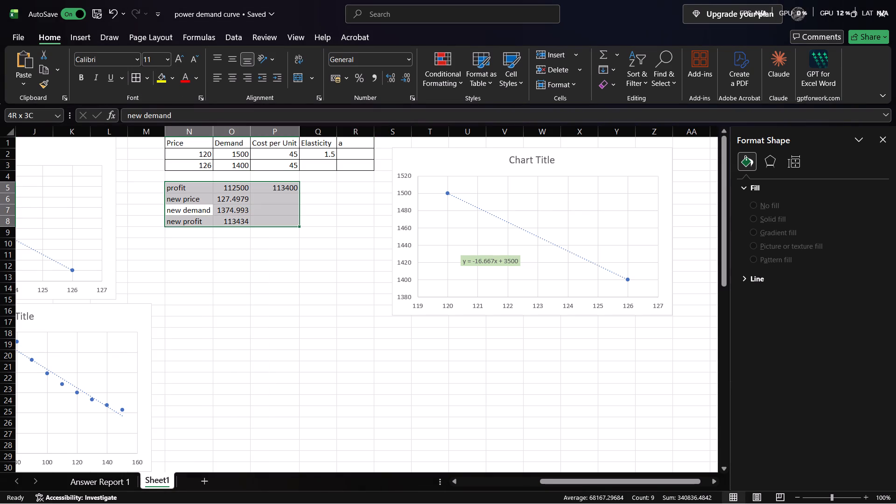
left_click_drag(141, 85, 133, 62)
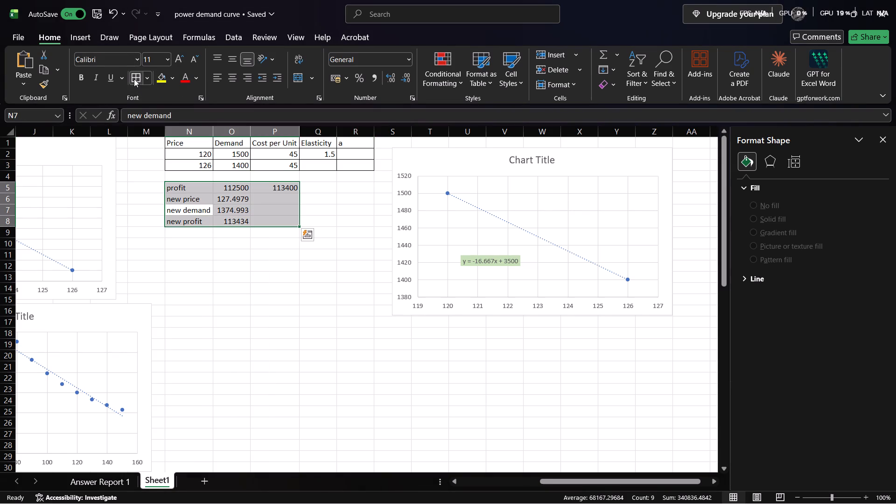
left_click(134, 79)
left_click(319, 196)
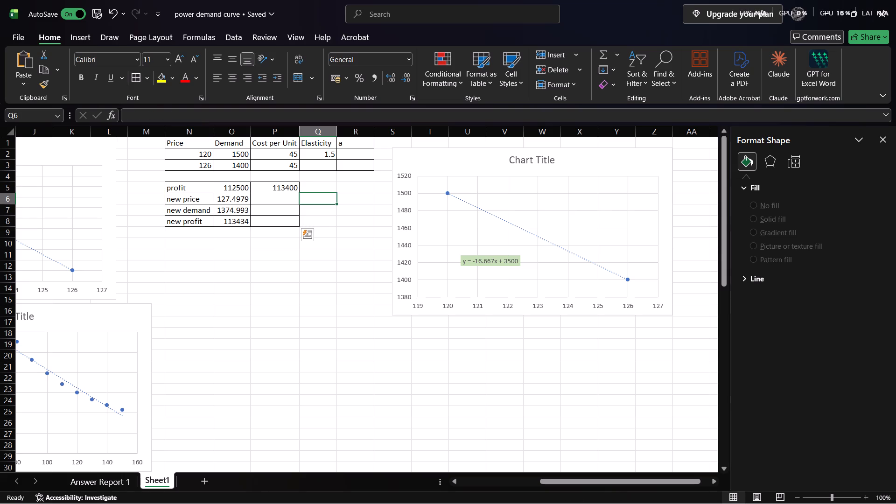
Enter the price 120 in cell N10 below the profit block.
left_click(177, 239)
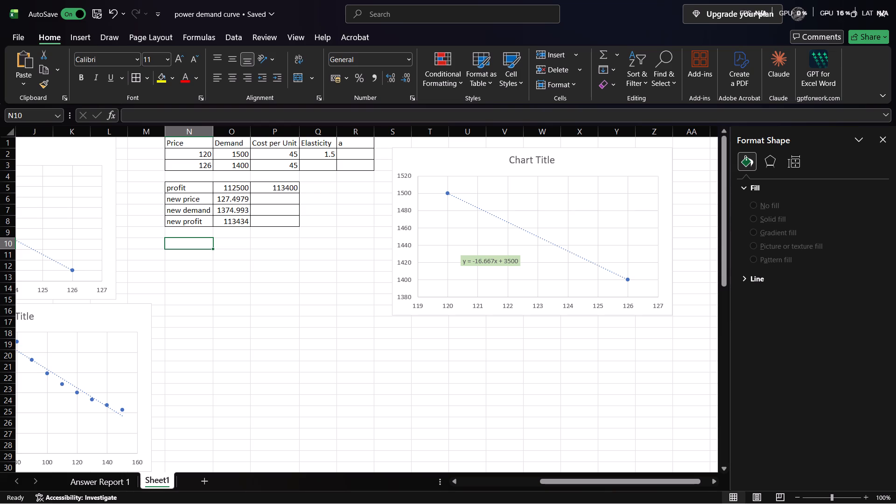
type("12")
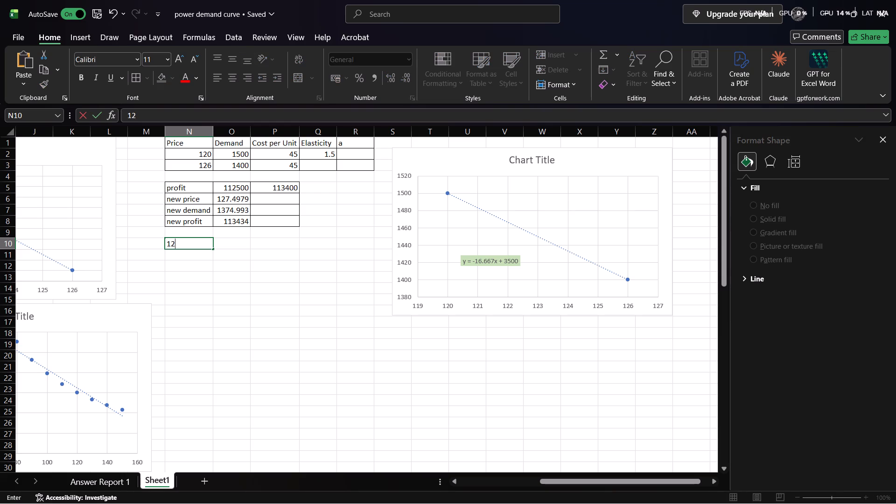
key("0")
Start a power demand formula in O10 as =N2*R2^-Q2, using the price, a and elasticity cells.
left_click(223, 247)
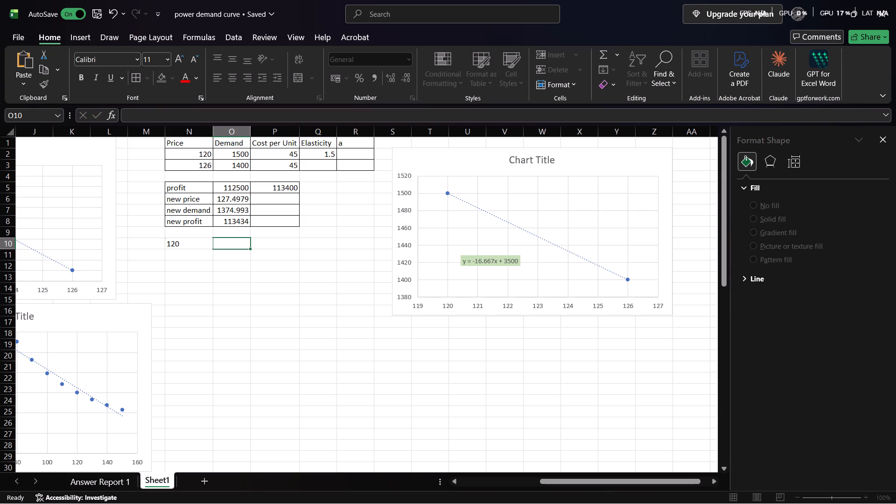
key("equal")
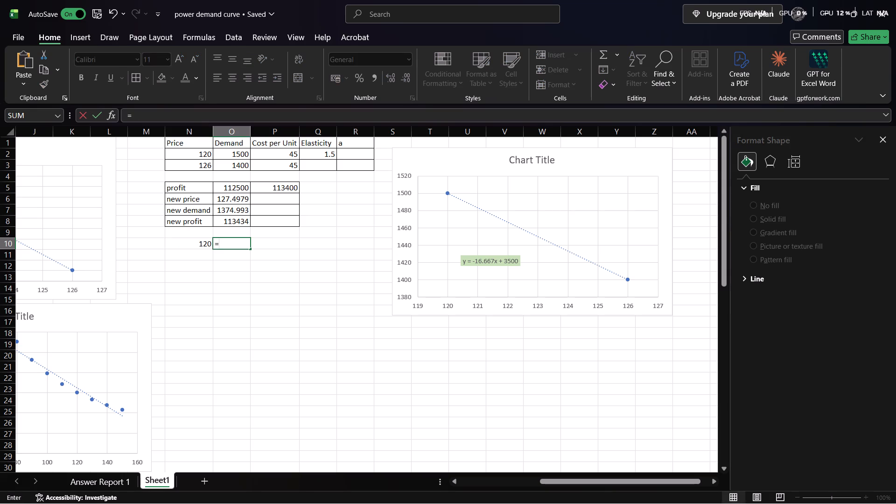
left_click(206, 154)
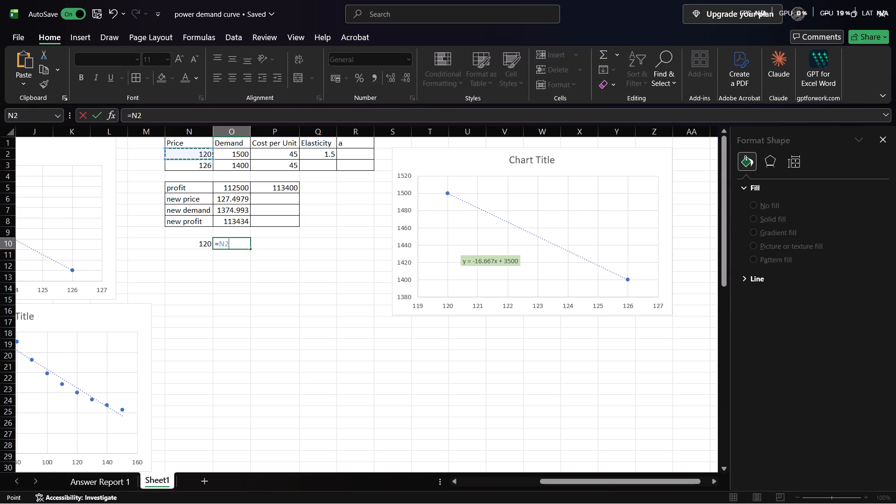
key("shift+asterisk")
left_click(357, 154)
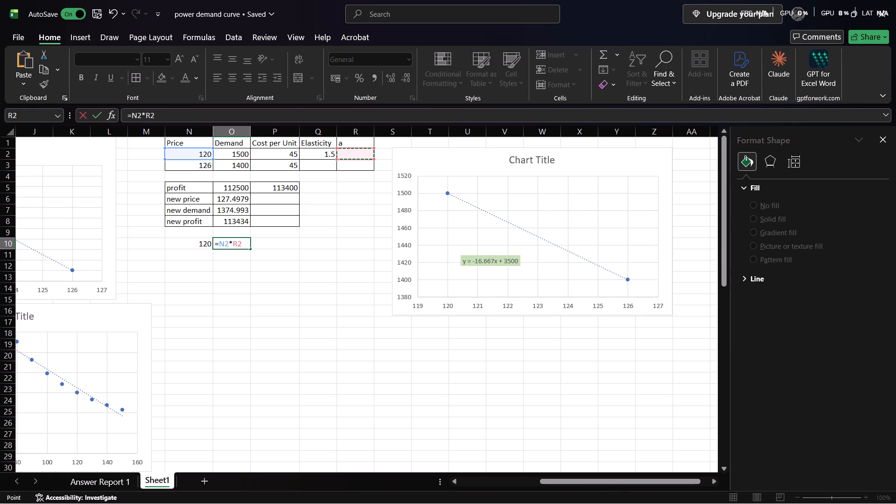
key("shift+asciicircum")
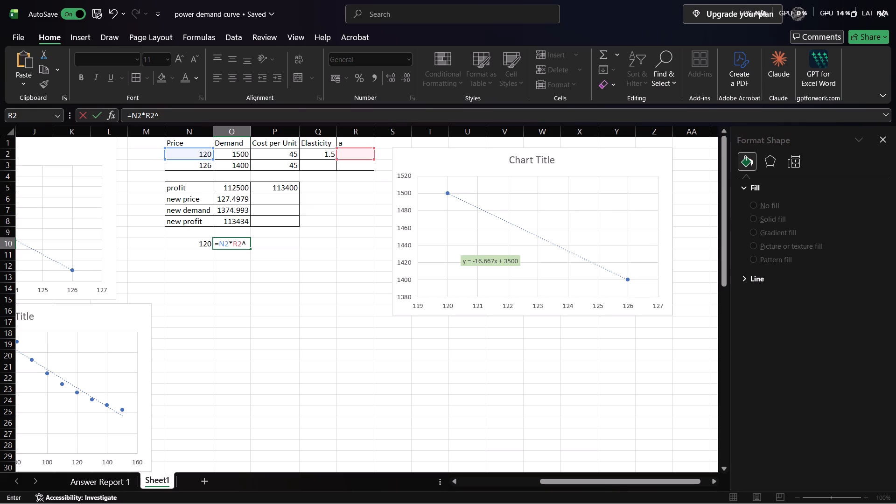
key("minus")
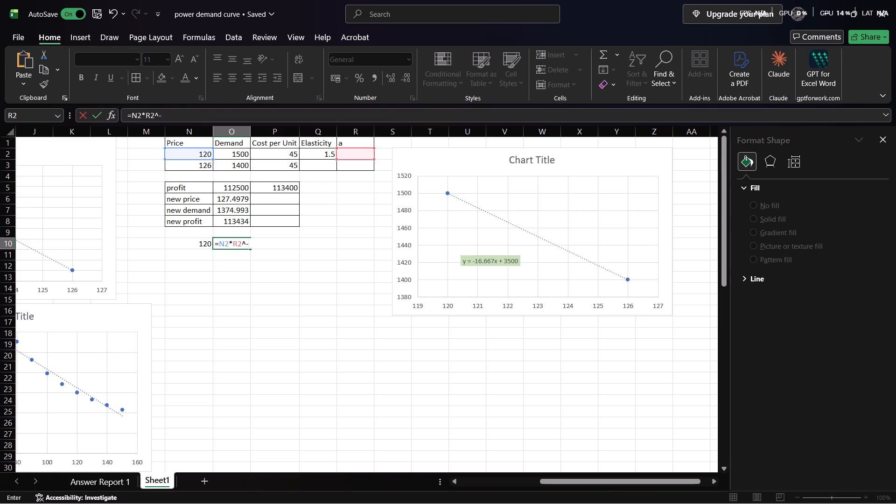
left_click(327, 154)
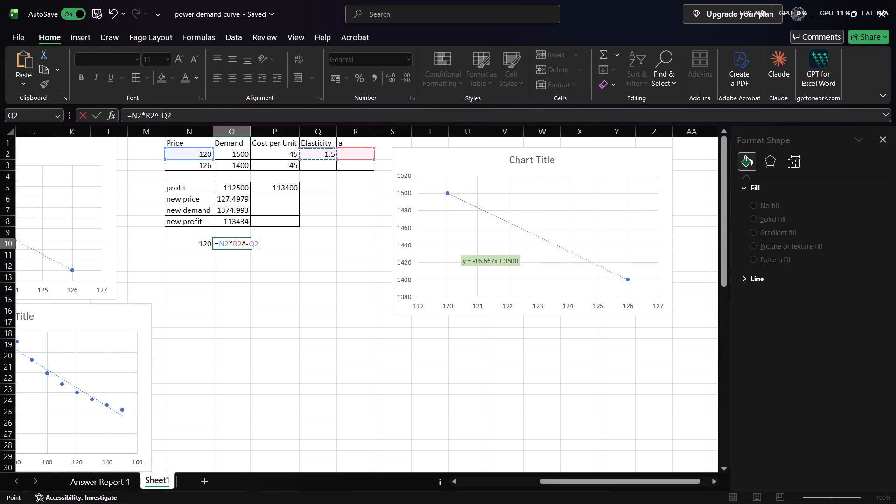
Make the elasticity reference in the O10 formula absolute as $Q$2.
left_click(255, 240)
key("shift+dollar")
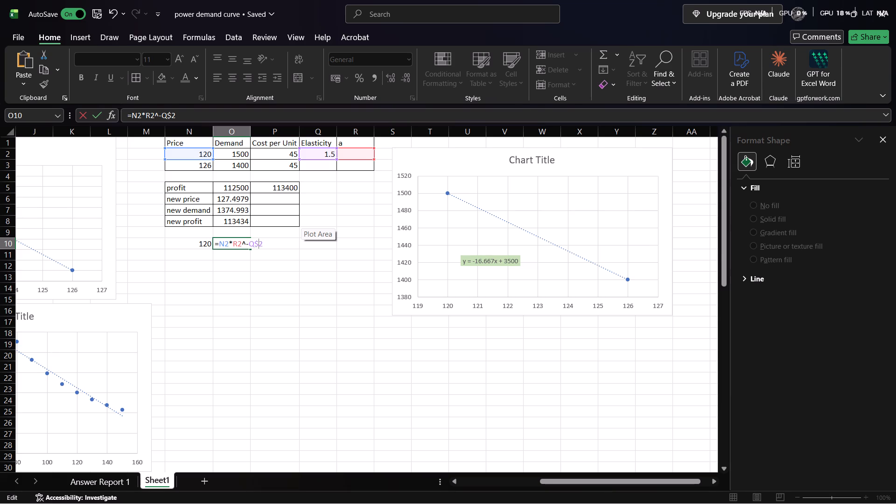
key("shift+Left")
key("Left")
key("Left")
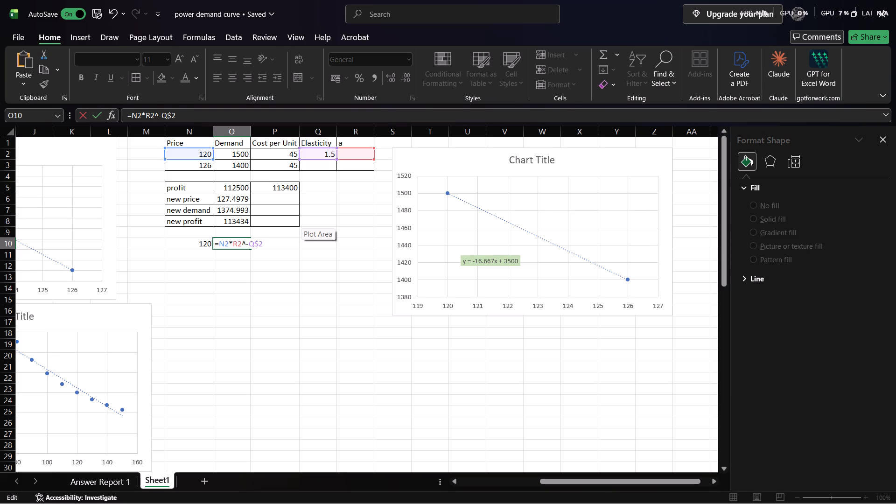
key("shift+dollar")
key("Left")
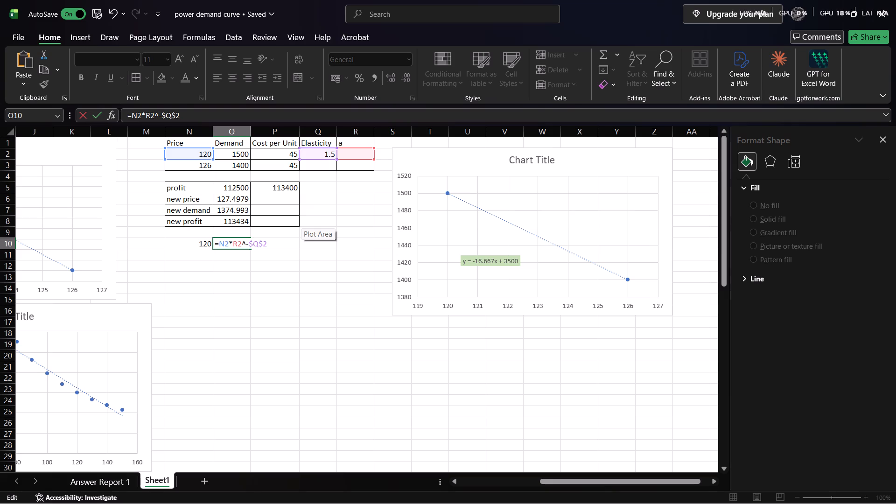
Replace the N2 reference in the O10 formula with N10, the price beside it.
key("Left")
key("Left")
key("Left")
key("Left")
key("Left")
key("Left")
key("Left")
left_click(221, 244)
left_click_drag(228, 247, 221, 246)
key("BackSpace")
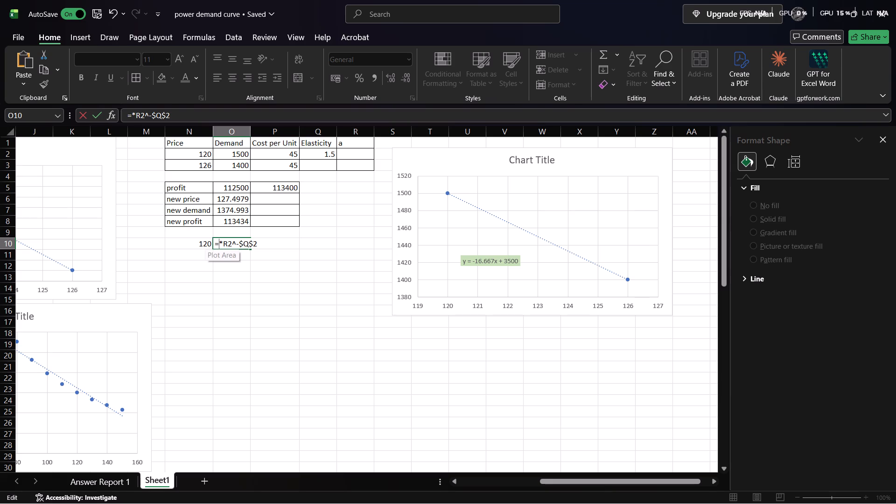
left_click(205, 246)
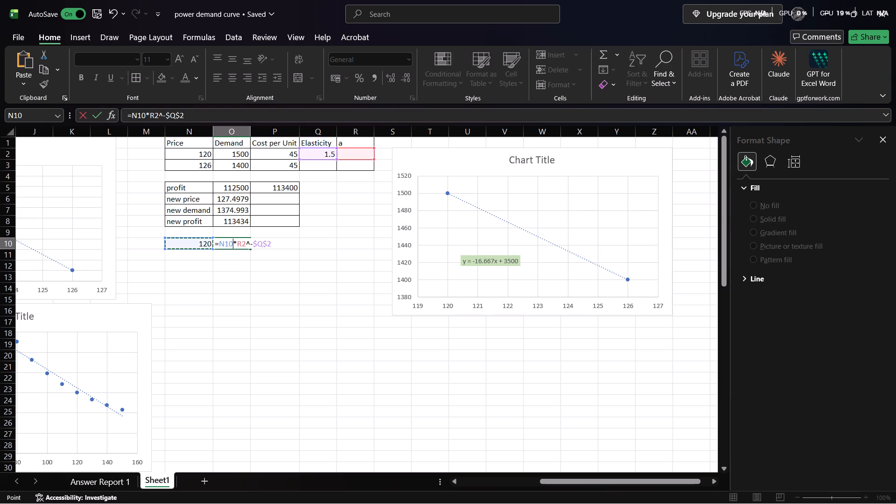
Make the a reference absolute as $R$2 and enter the finished formula =N10*$R$2^-$Q$2 in O10.
left_click(237, 247)
key("shift+dollar")
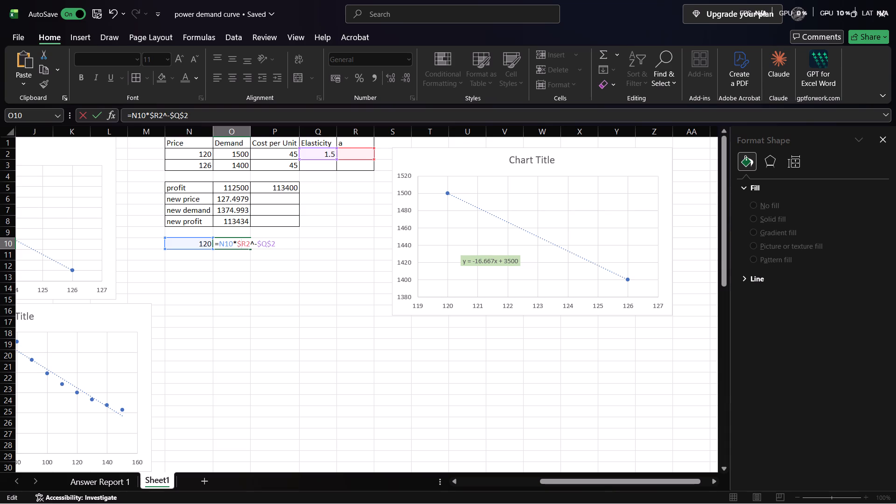
left_click(247, 244)
key("shift+dollar")
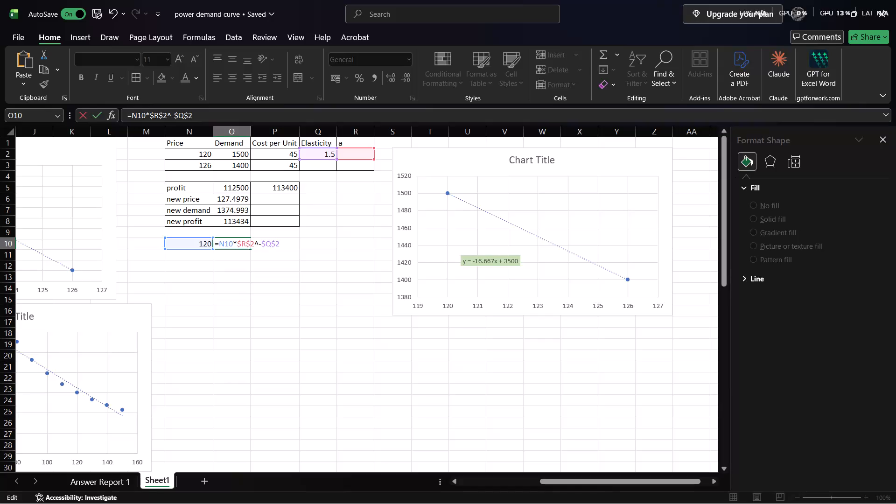
key("Return")
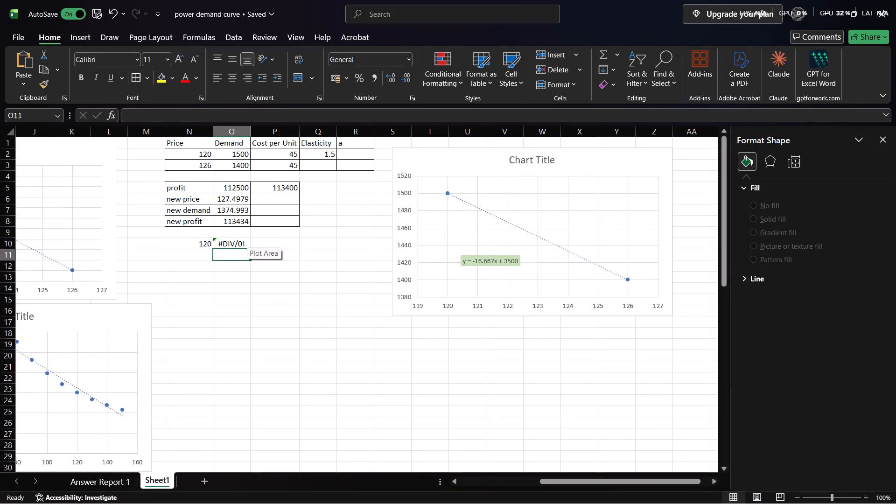
Reopen the demand formula in O10 and check its price, a and elasticity references.
left_click(230, 241)
double_click(230, 241)
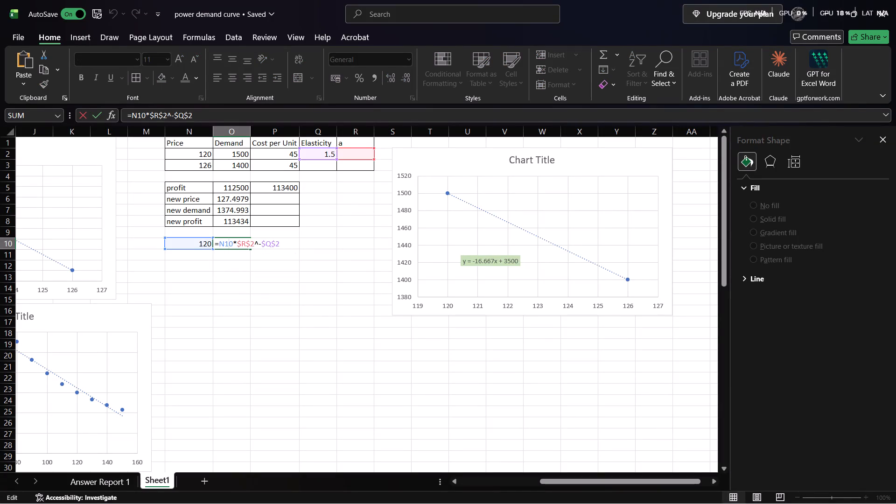
left_click(260, 243)
left_click(264, 246)
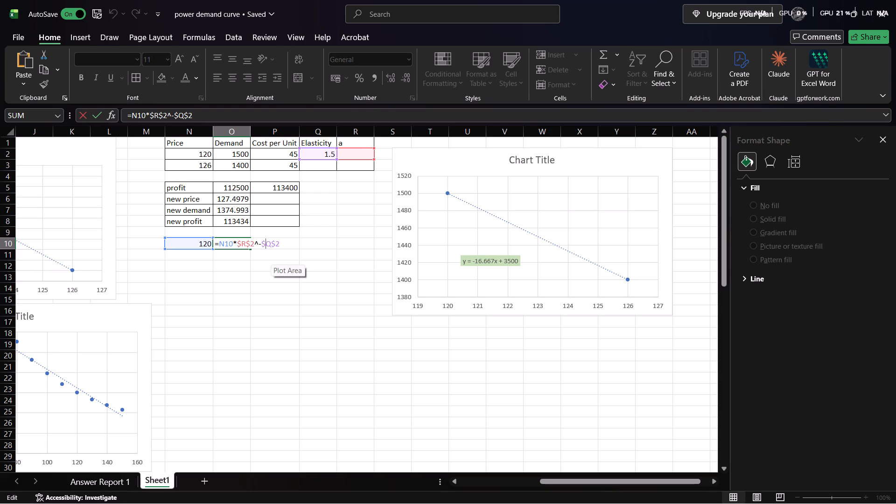
left_click(228, 245)
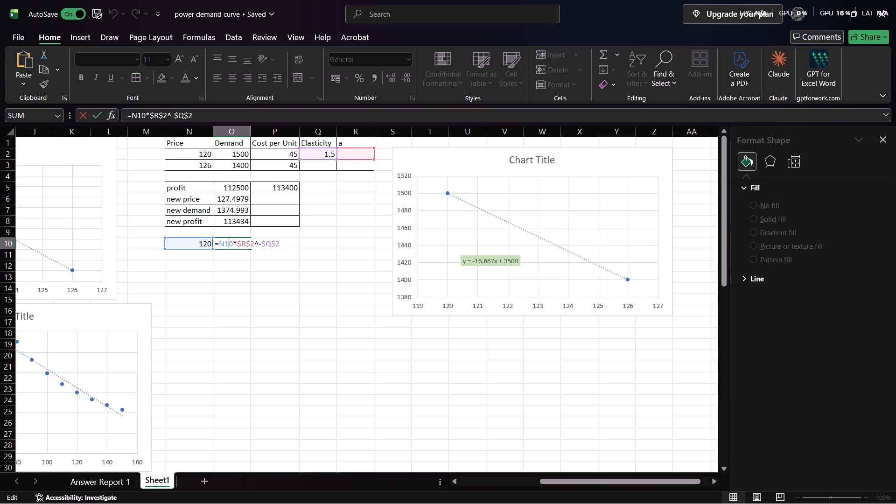
left_click(246, 243)
left_click(285, 245)
key("Return")
Examine the worked power demand example in row 18, including the demand formula in B18 and its inputs.
key("Left")
key("Left")
key("Left")
key("Left")
key("Left")
key("Left")
key("Left")
key("Left")
key("Left")
key("Left")
key("Left")
key("Left")
key("Left")
key("Left")
key("Left")
key("Left")
key("Left")
key("Left")
key("Left")
key("Left")
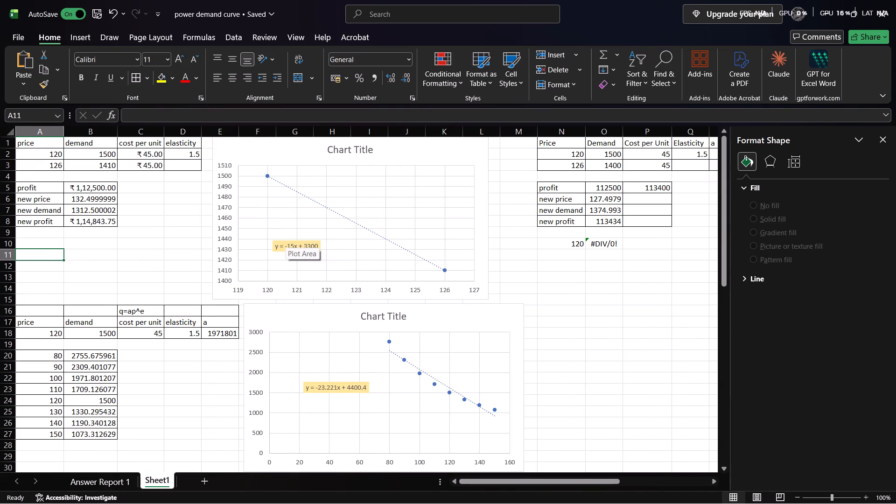
key("Right")
key("Right")
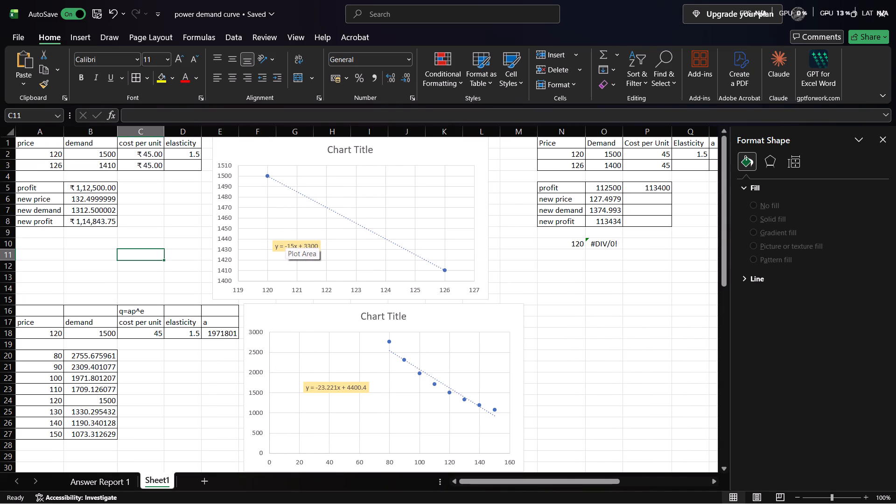
key("Down")
key("Down")
key("Down")
key("Down")
key("Down")
key("Down")
key("Down")
key("Right")
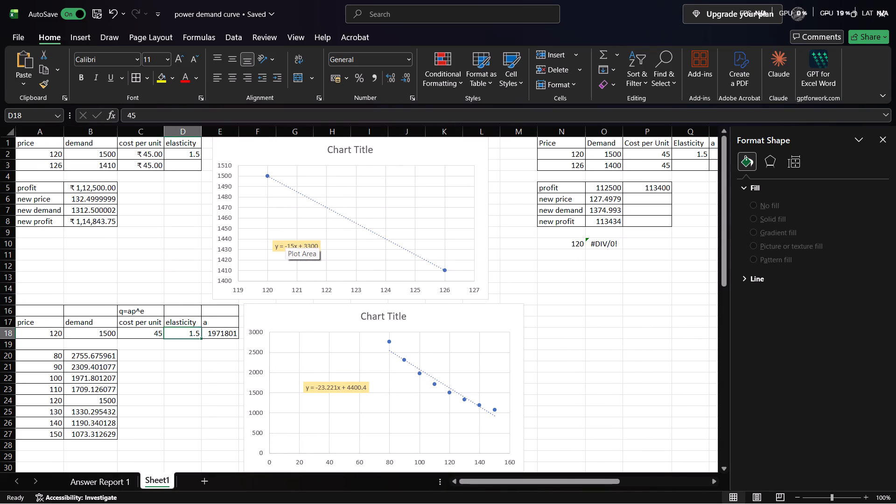
key("Right")
key("Left")
key("Left")
key("Left")
key("Left")
key("Left")
key("Left")
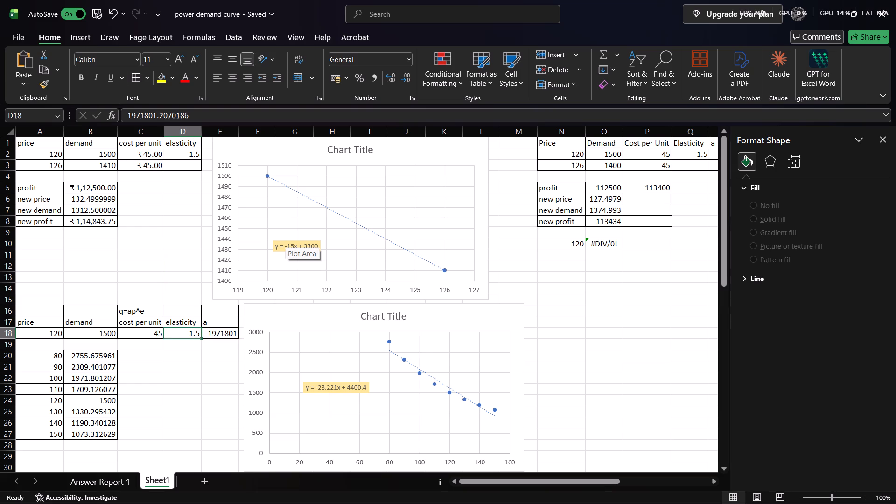
key("Right")
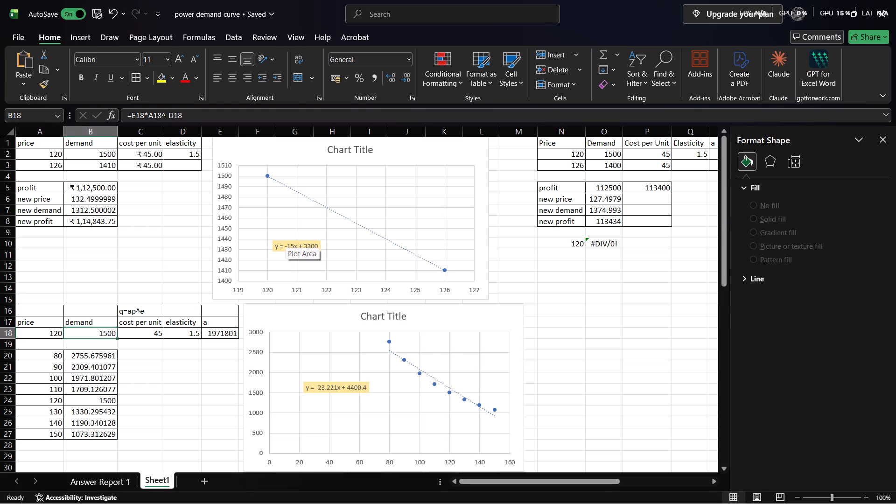
Go back to cell O10 and compare its demand formula with the worked example in B18.
key("Right")
key("Right")
key("Right")
key("Right")
key("Right")
key("Right")
key("Right")
key("Right")
key("Right")
key("Right")
key("Right")
key("Right")
key("Right")
key("Right")
key("Right")
key("Right")
key("Right")
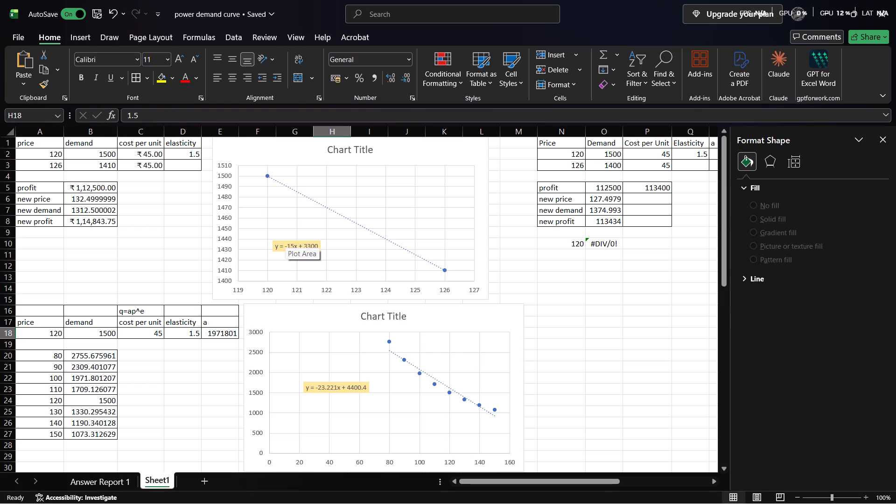
key("Left")
key("Left")
key("Left")
key("Left")
key("Left")
key("Left")
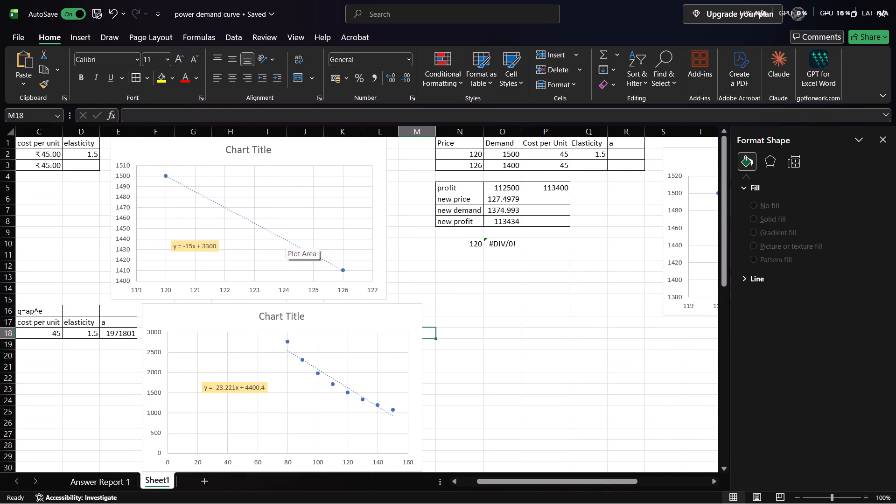
key("Right")
key("Right")
key("Up")
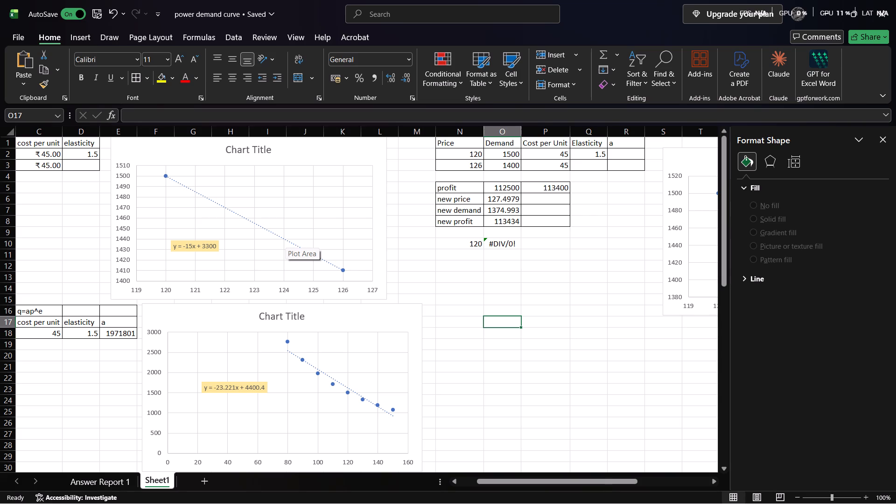
key("Up")
key("Up")
key("Up")
key("Up")
key("Up")
key("Up")
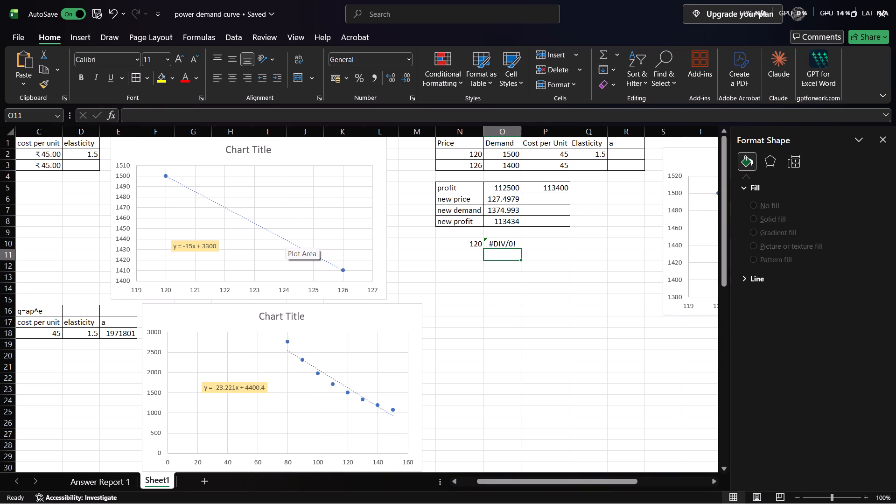
key("Up")
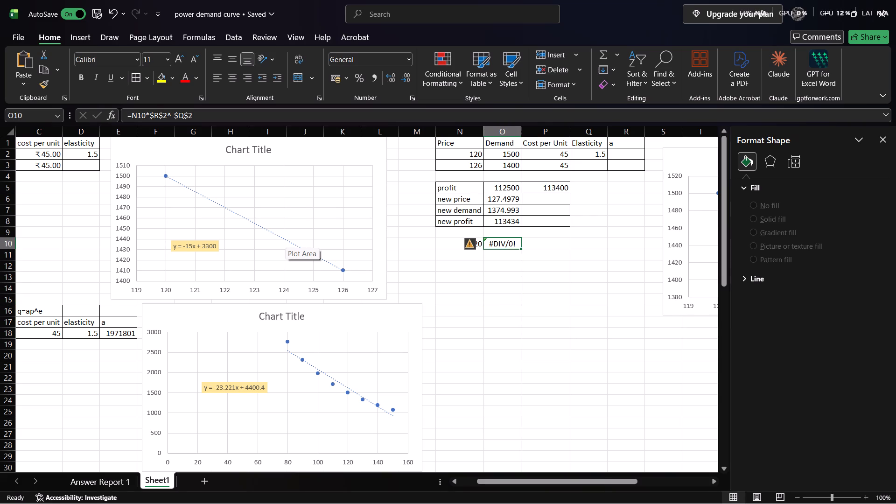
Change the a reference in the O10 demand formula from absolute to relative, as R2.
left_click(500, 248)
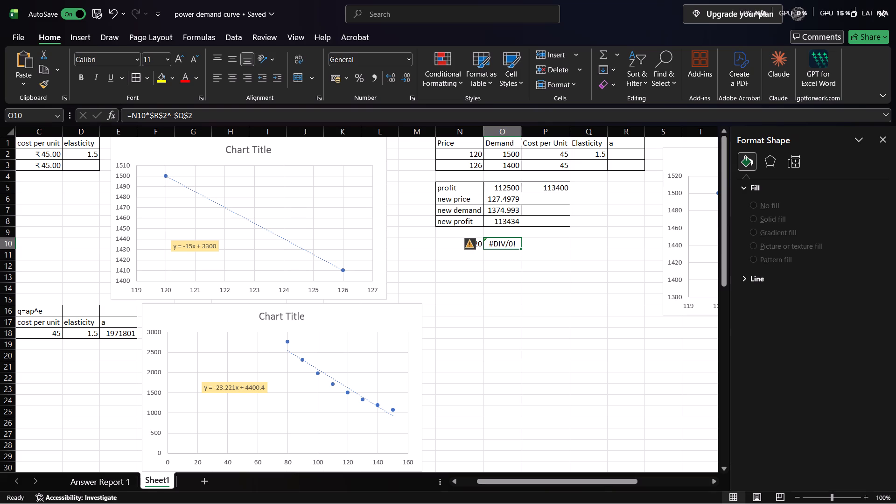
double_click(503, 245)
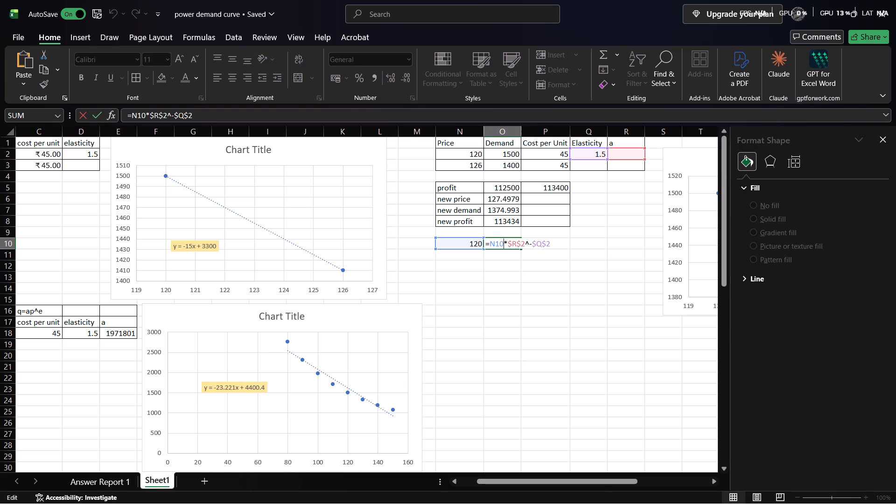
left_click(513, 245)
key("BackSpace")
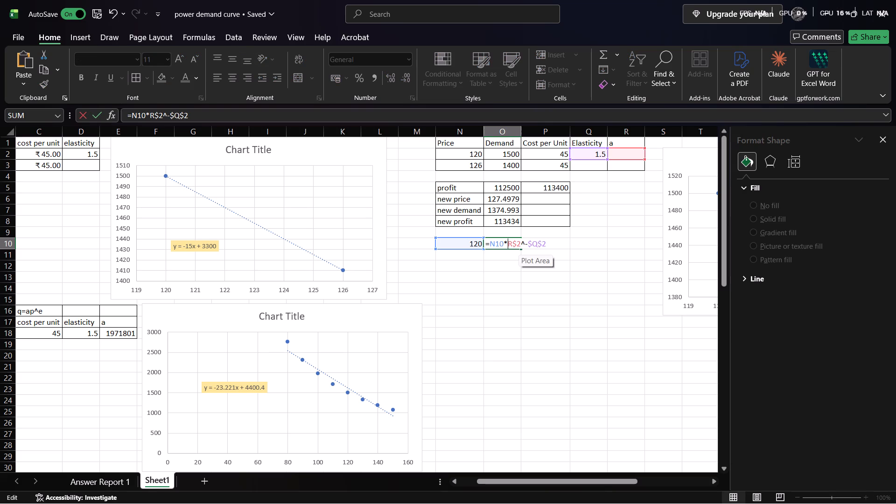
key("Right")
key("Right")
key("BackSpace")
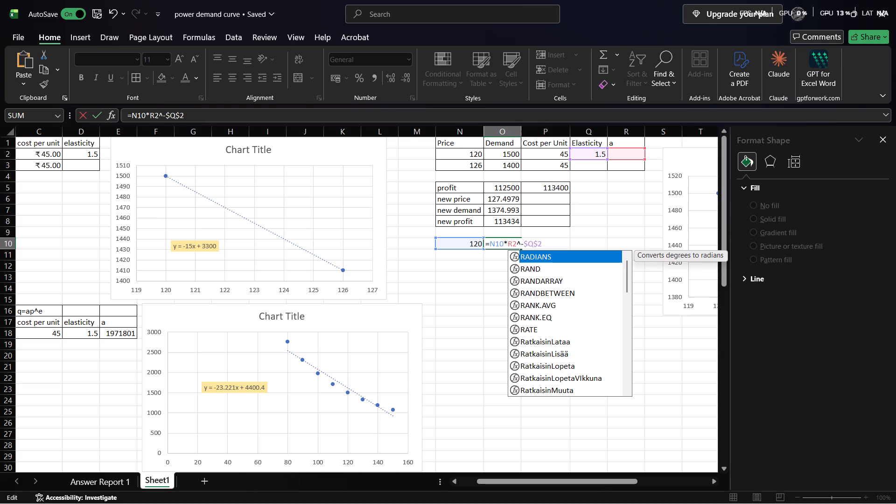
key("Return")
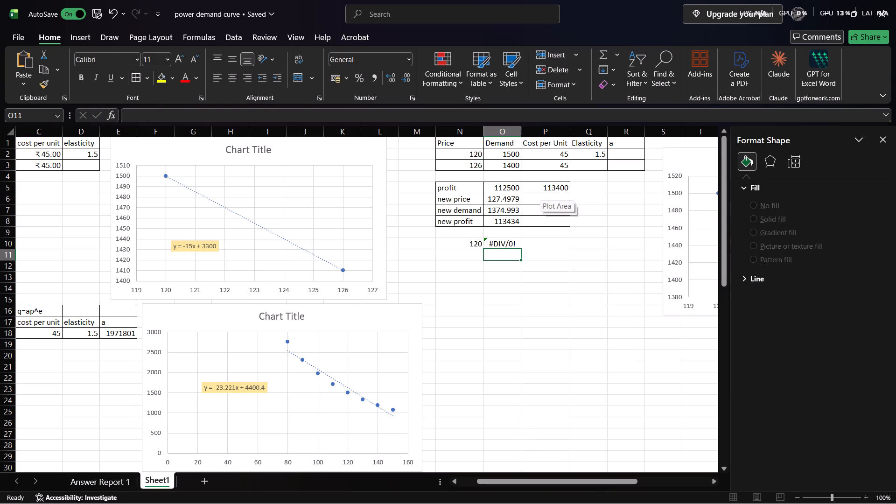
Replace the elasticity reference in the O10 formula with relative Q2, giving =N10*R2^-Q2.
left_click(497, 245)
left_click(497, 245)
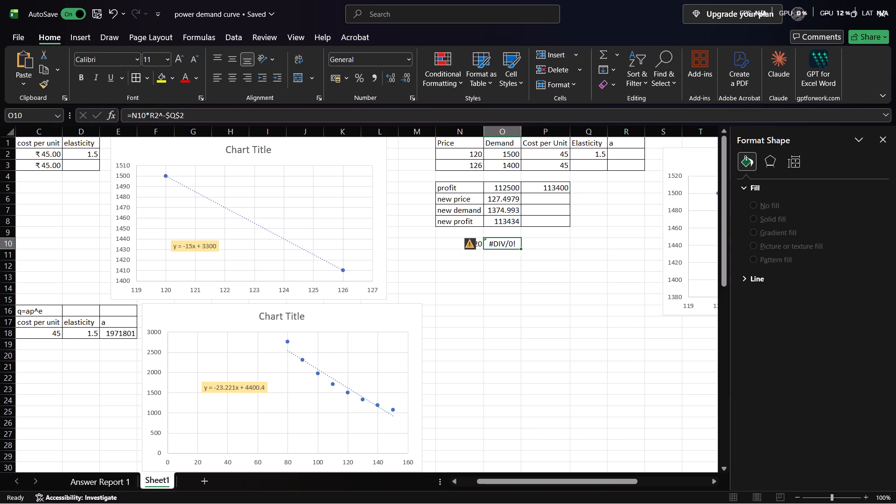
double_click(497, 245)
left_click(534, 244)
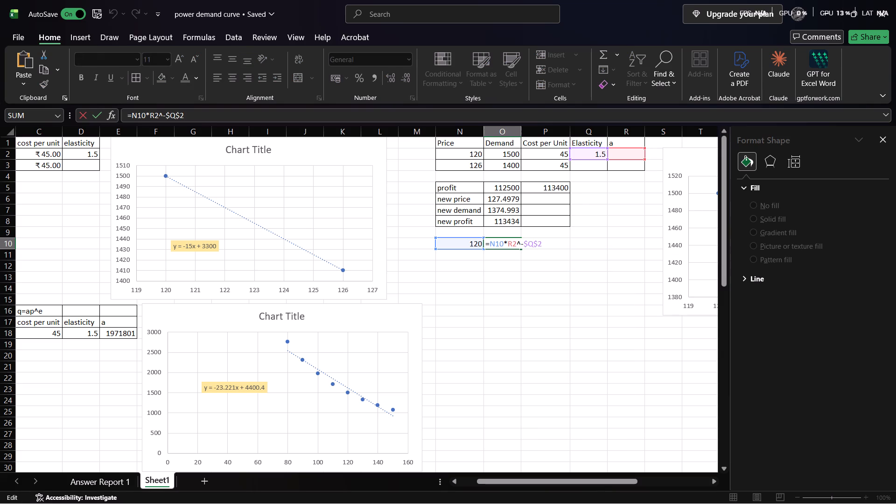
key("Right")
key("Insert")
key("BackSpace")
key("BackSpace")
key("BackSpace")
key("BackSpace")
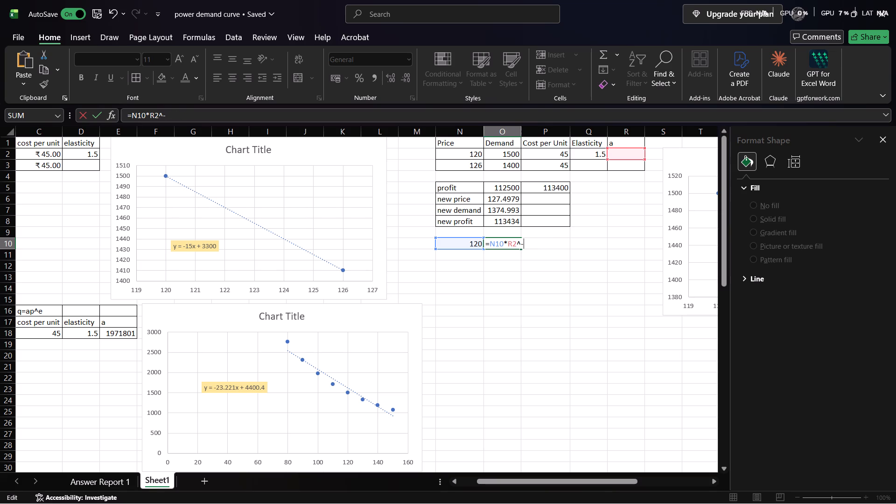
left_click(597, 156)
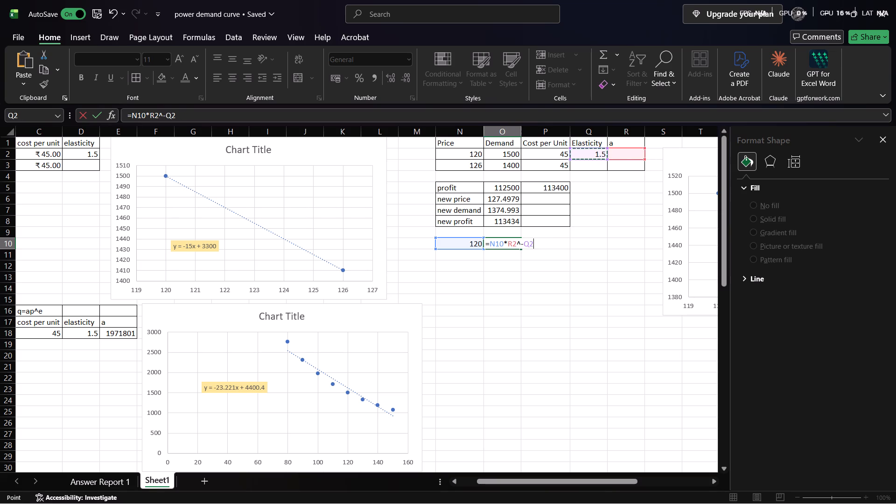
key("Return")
Clear the formula in O10 and rebuild the power demand formula as =R2*N10^-Q2.
left_click(510, 245)
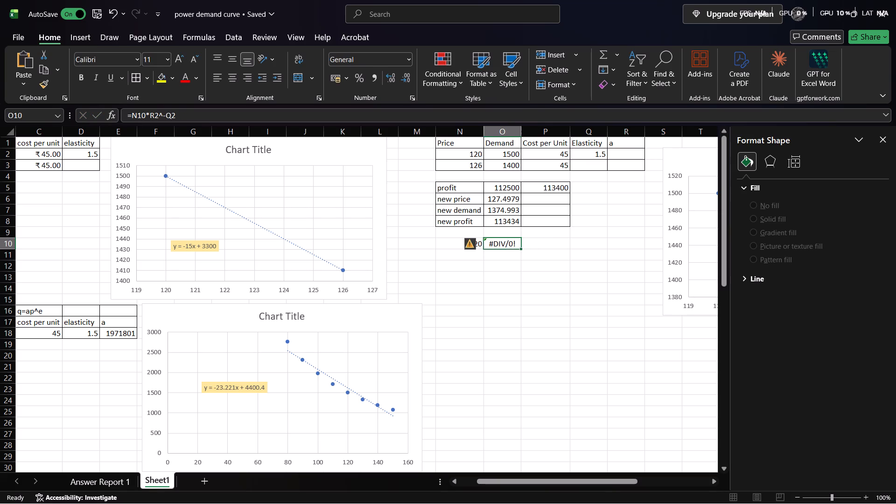
double_click(510, 245)
left_click(535, 247)
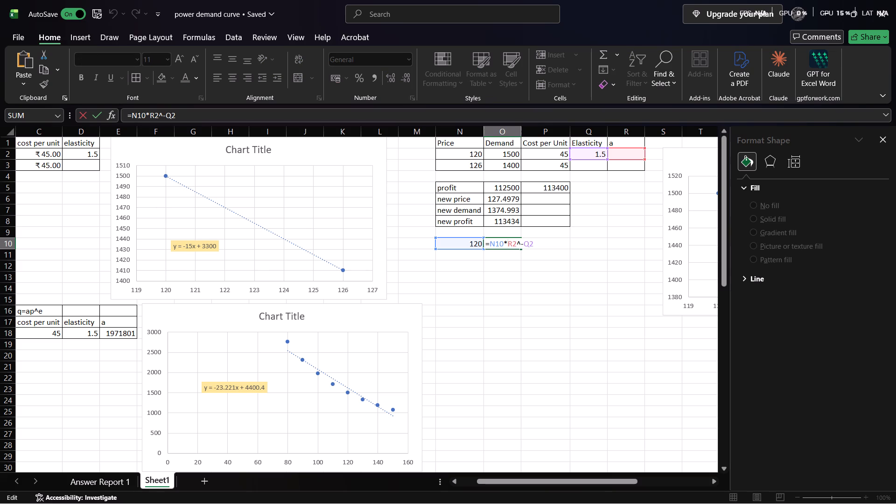
left_click(535, 247)
key("BackSpace")
key("BackSpace")
key("BackSpace")
key("BackSpace")
key("BackSpace")
key("BackSpace")
key("BackSpace")
key("BackSpace")
key("BackSpace")
key("BackSpace")
key("BackSpace")
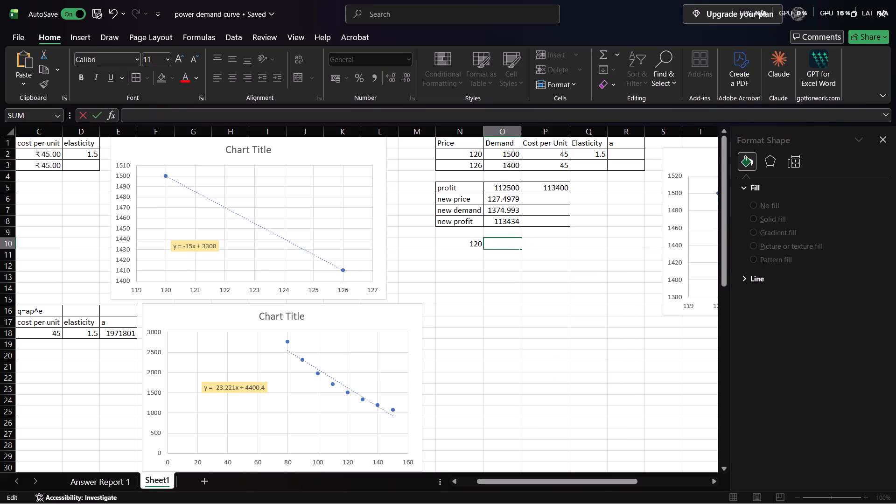
key("equal")
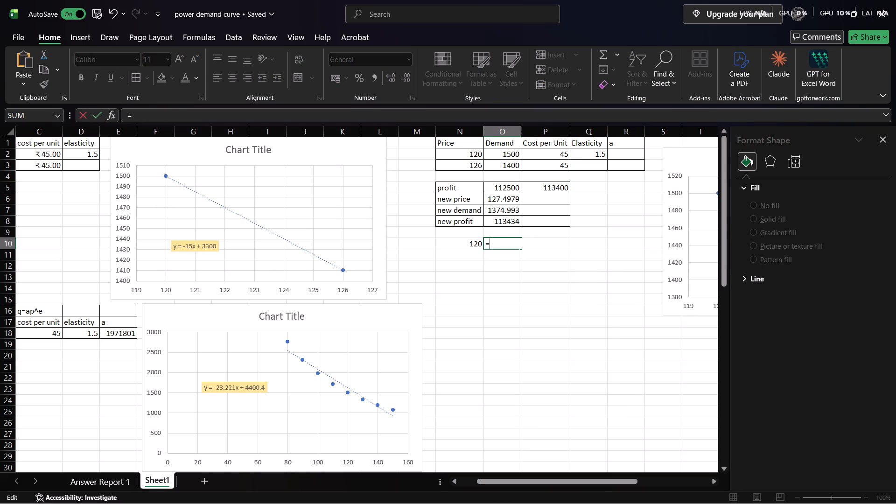
left_click(615, 157)
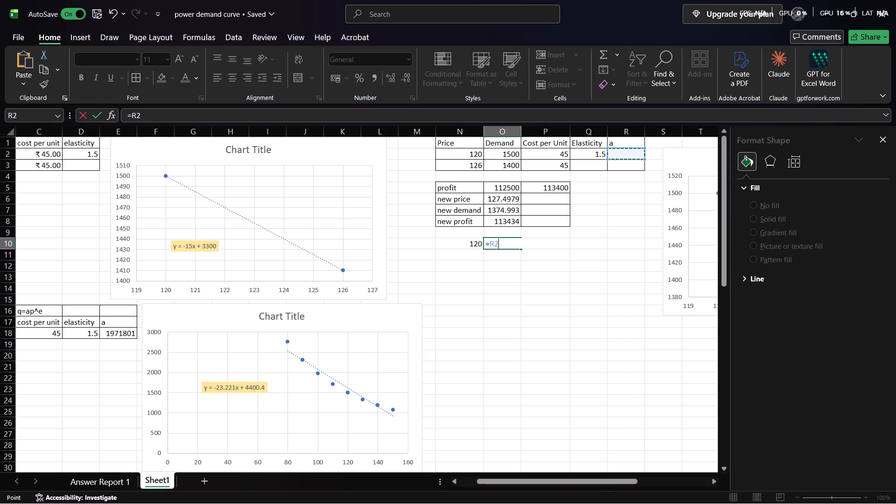
key("shift+asterisk")
left_click(469, 241)
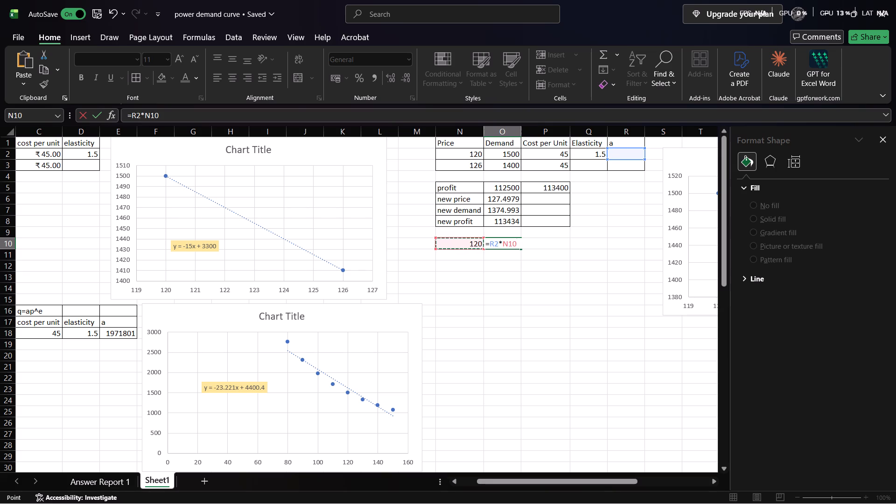
key("shift+asciicircum")
key("minus")
left_click(595, 156)
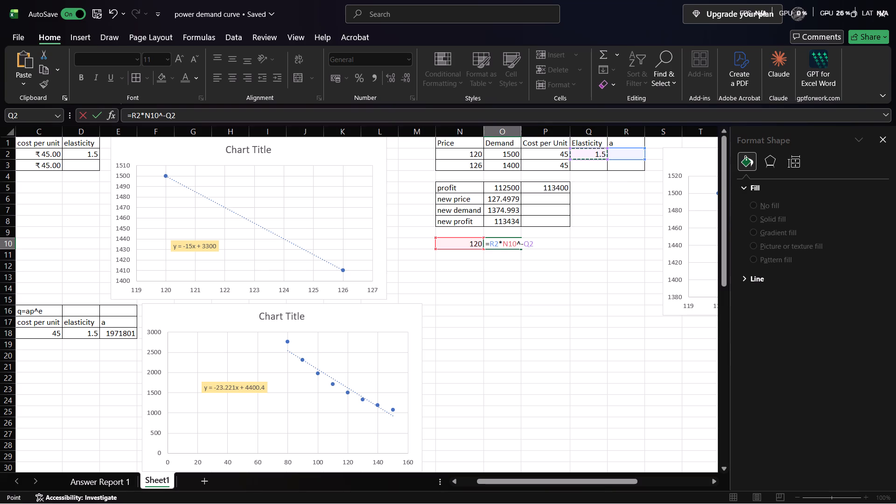
key("Return")
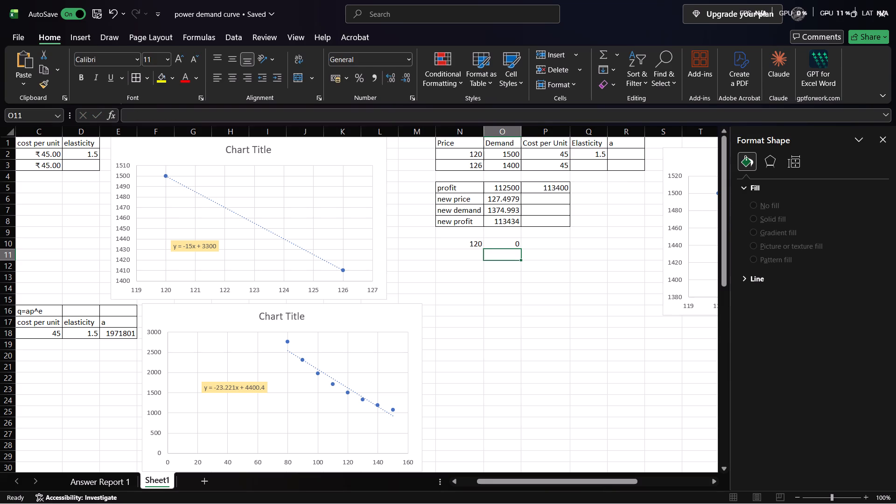
Reopen the demand formula in O10 and check its a, price and elasticity references.
left_click(510, 241)
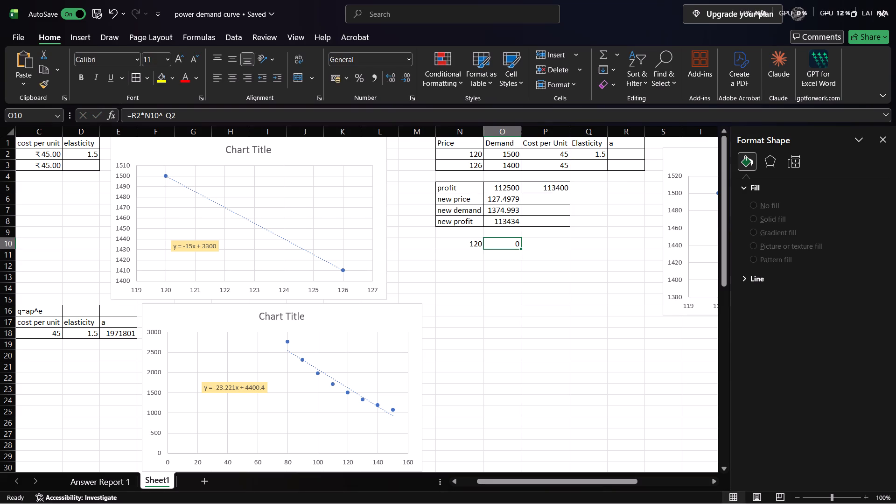
left_click(503, 242)
double_click(503, 242)
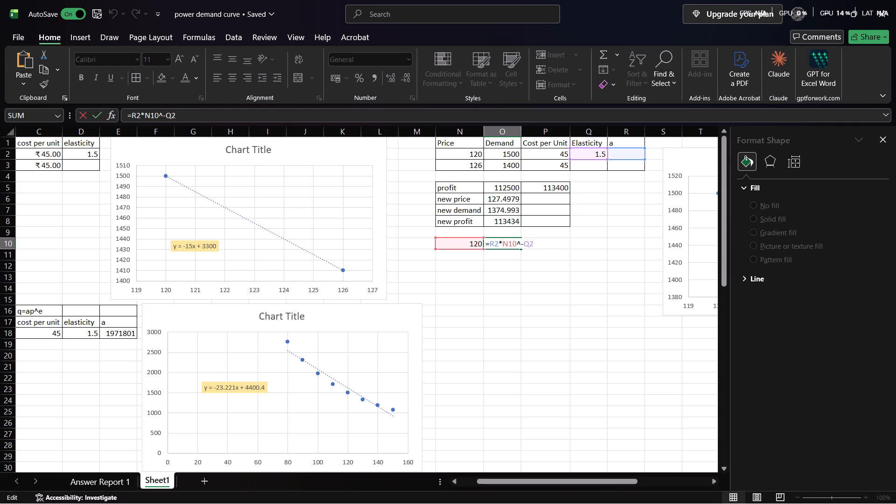
left_click(491, 279)
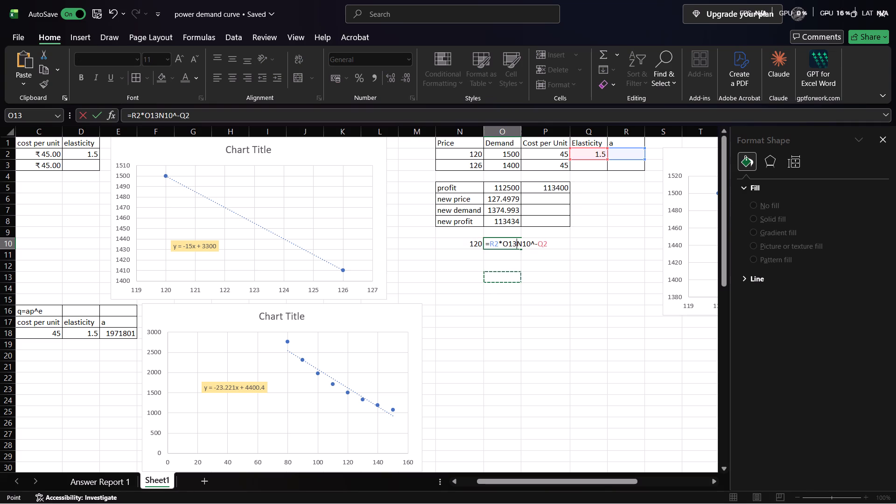
key("BackSpace")
key("ctrl+z")
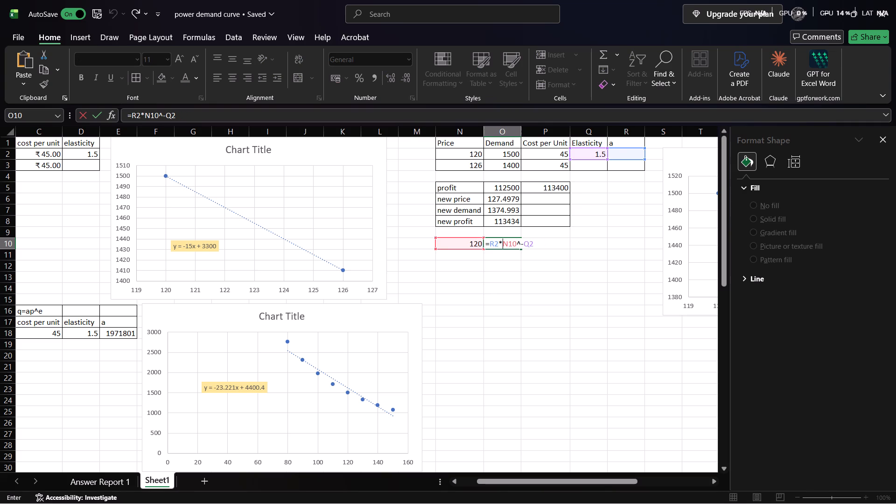
key("Return")
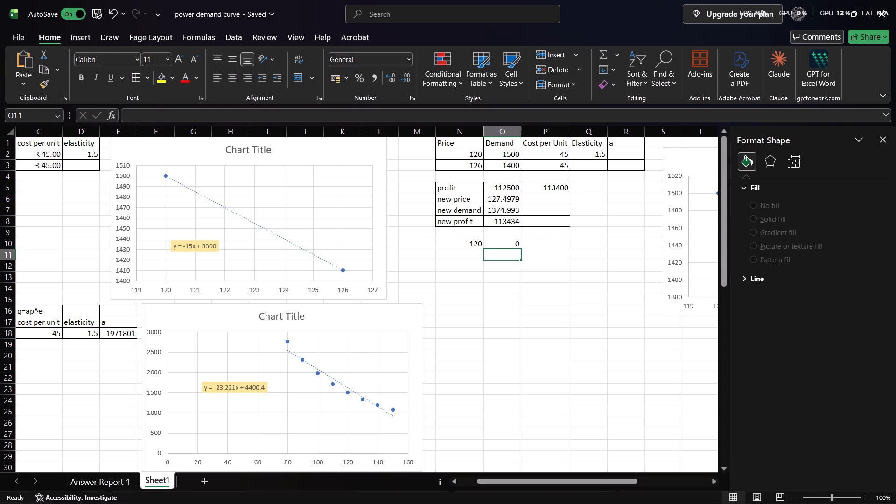
Run Goal Seek to set demand cell O10 to 1500 by changing the a value in R2.
left_click(514, 243)
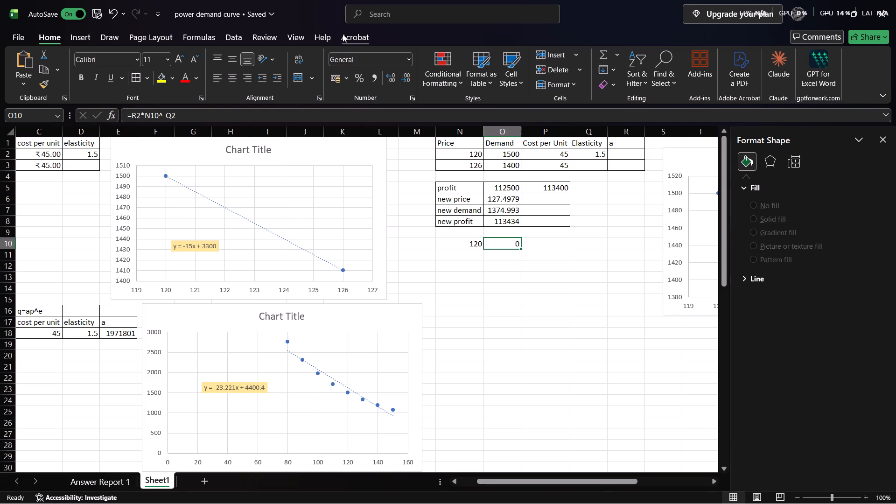
left_click(87, 36)
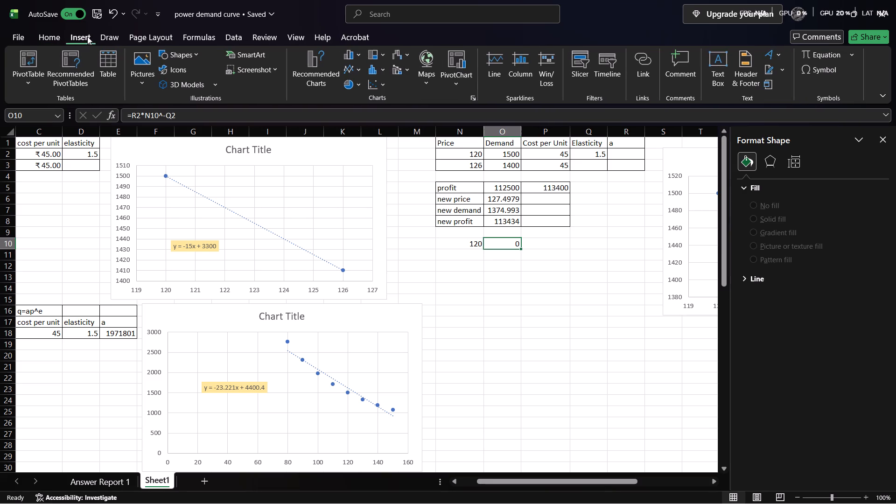
left_click(245, 38)
left_click(655, 88)
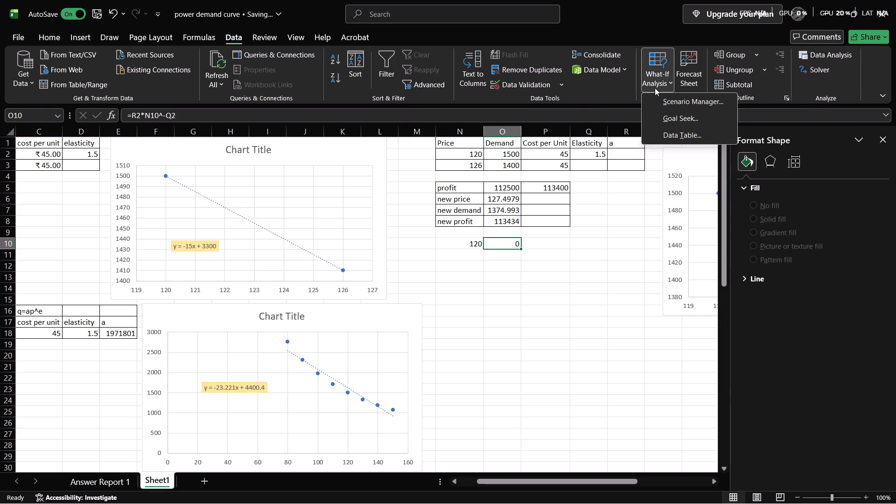
left_click(667, 116)
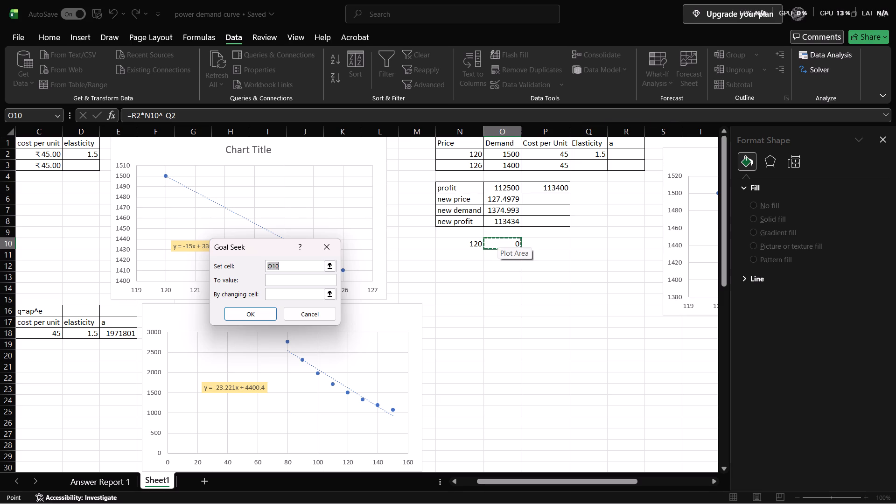
left_click(306, 284)
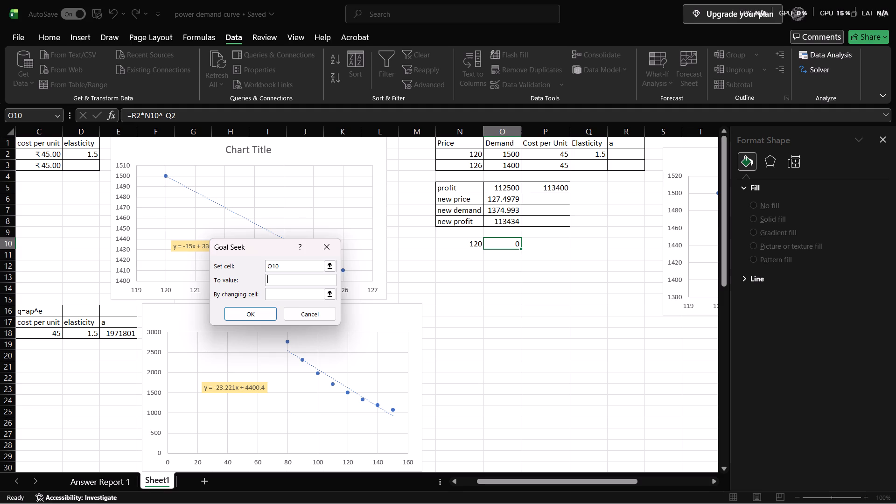
type("15")
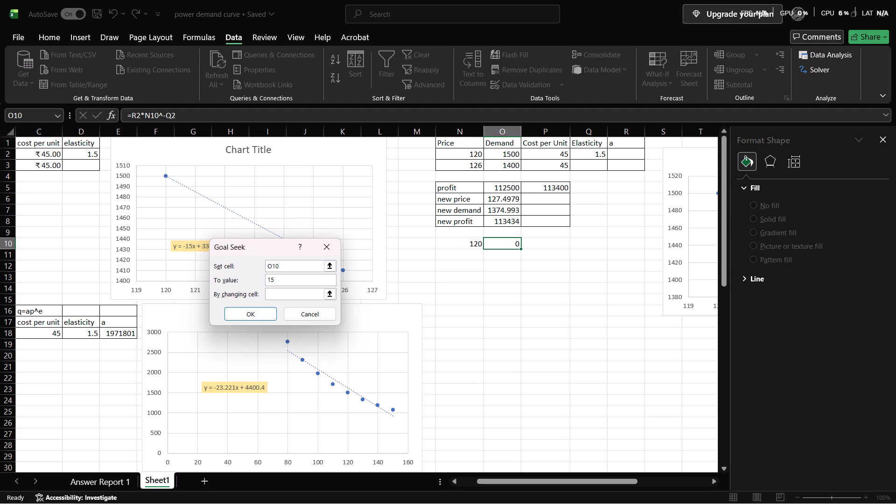
type("00")
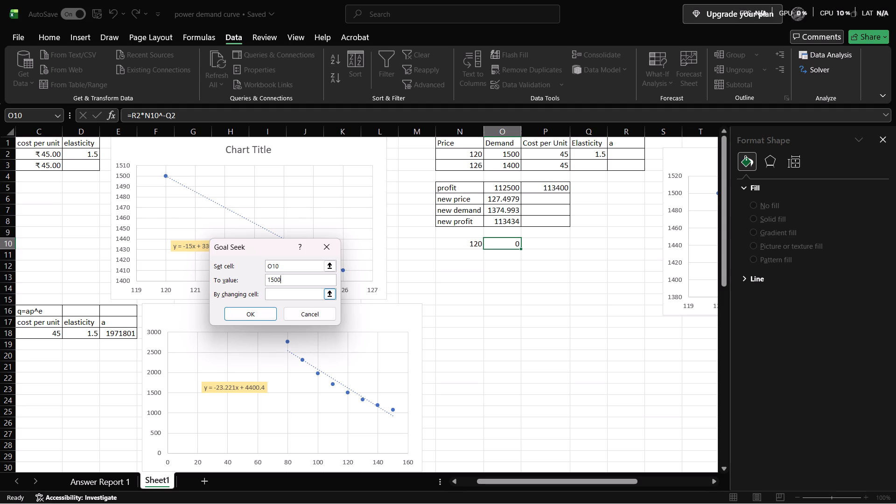
left_click(309, 293)
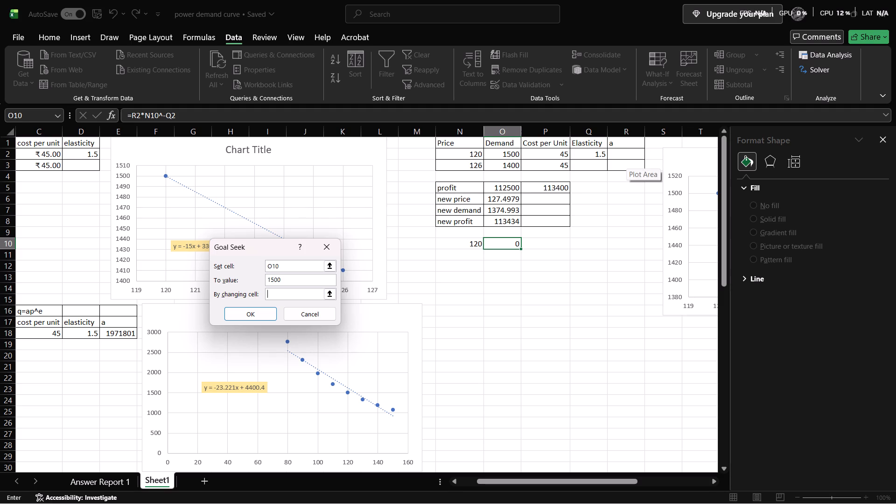
left_click(636, 156)
key("Return")
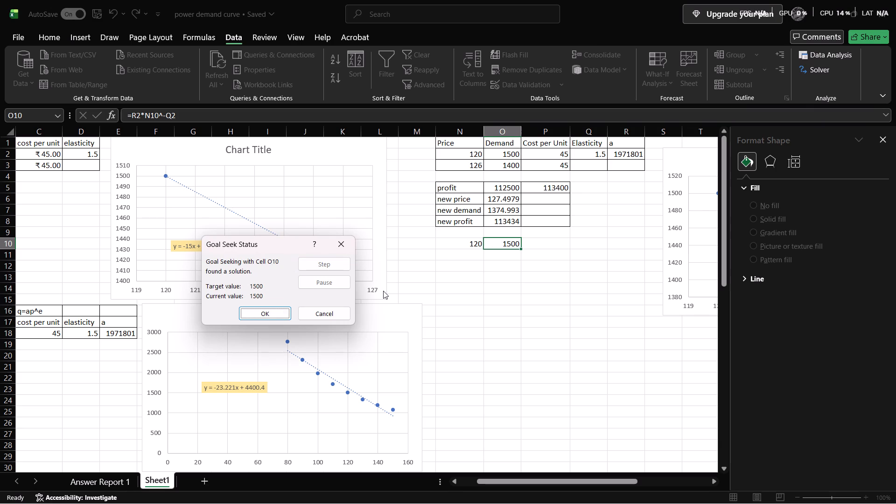
left_click(265, 308)
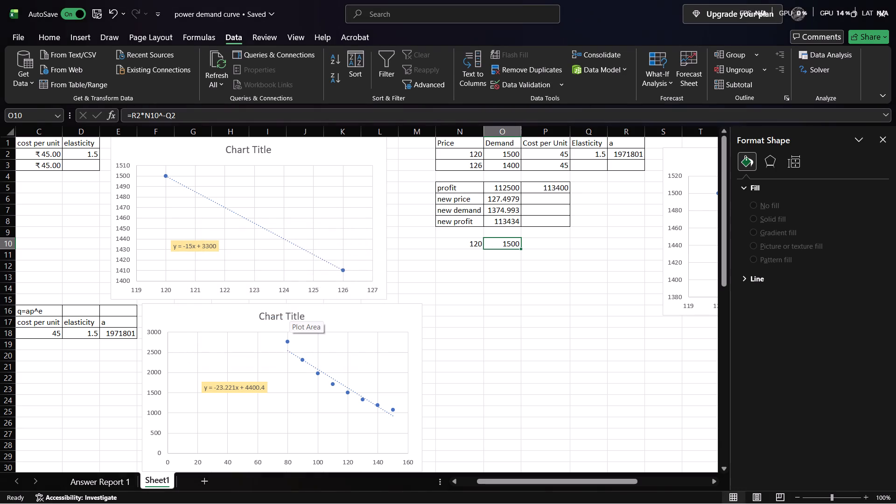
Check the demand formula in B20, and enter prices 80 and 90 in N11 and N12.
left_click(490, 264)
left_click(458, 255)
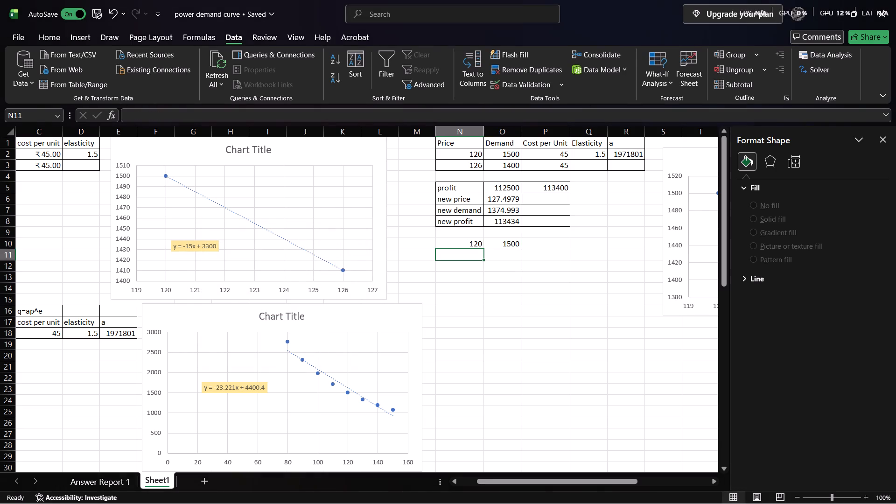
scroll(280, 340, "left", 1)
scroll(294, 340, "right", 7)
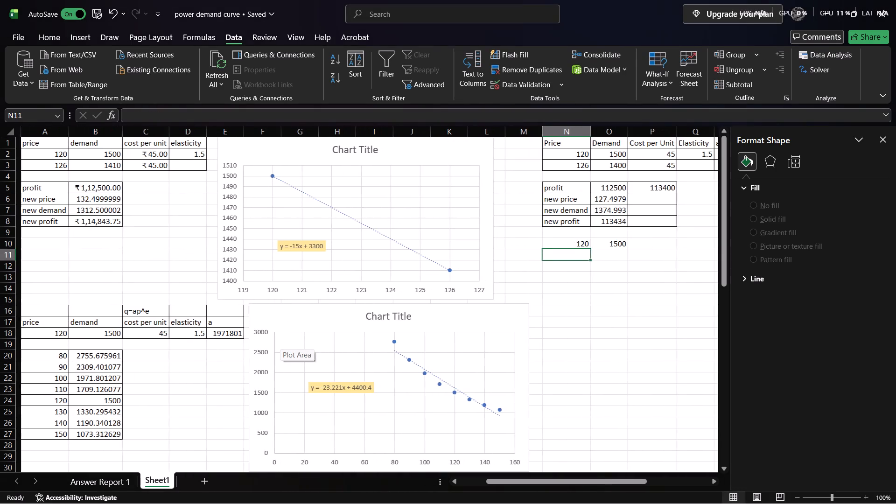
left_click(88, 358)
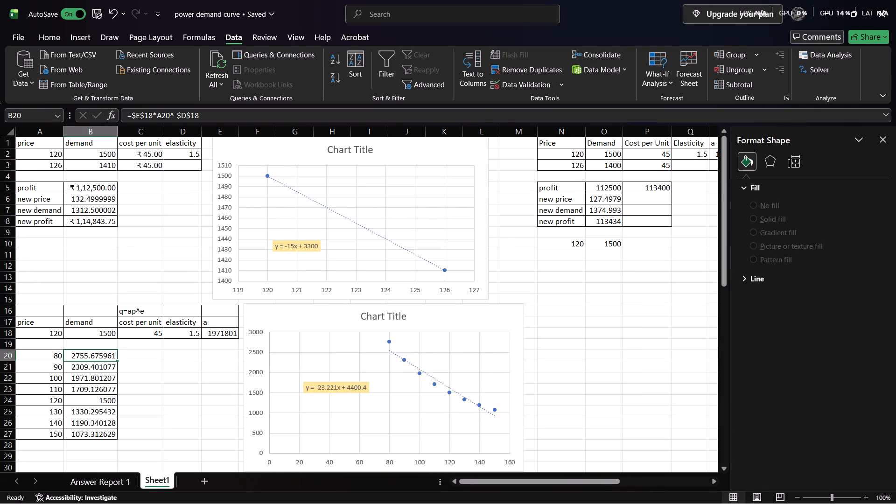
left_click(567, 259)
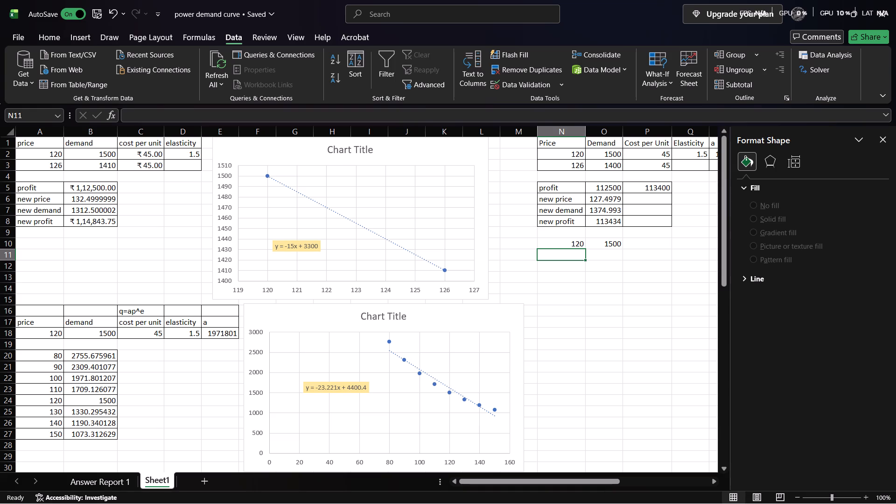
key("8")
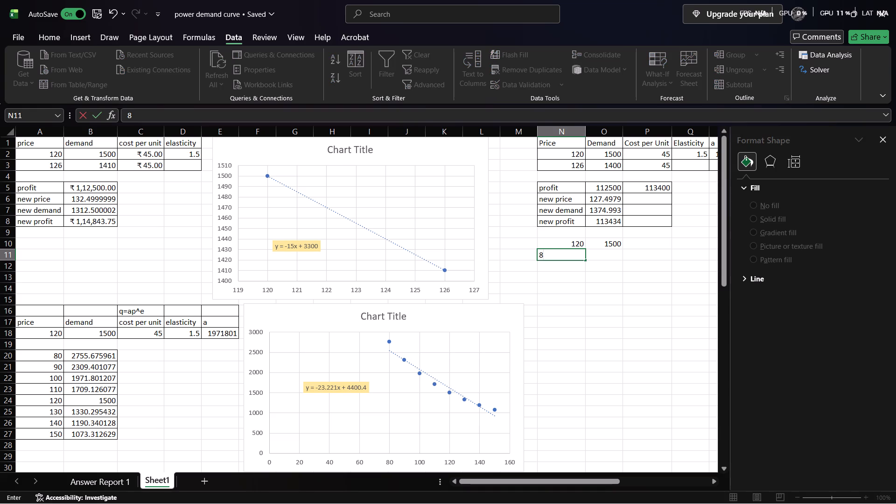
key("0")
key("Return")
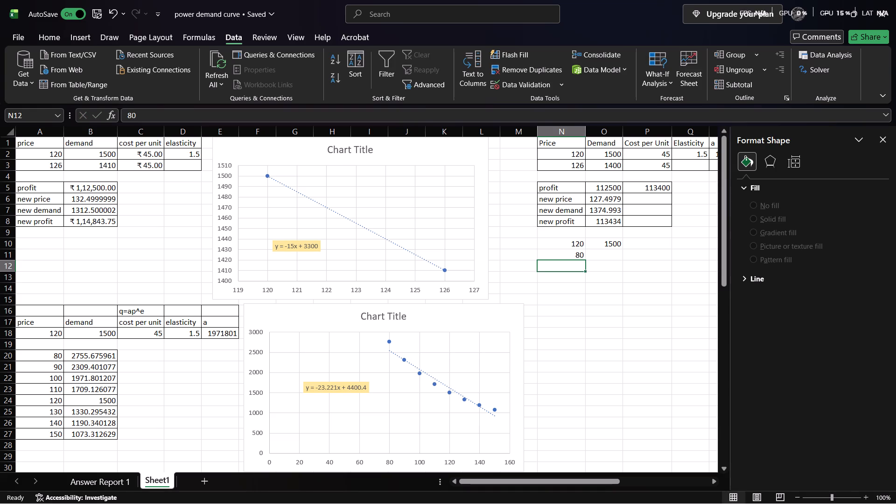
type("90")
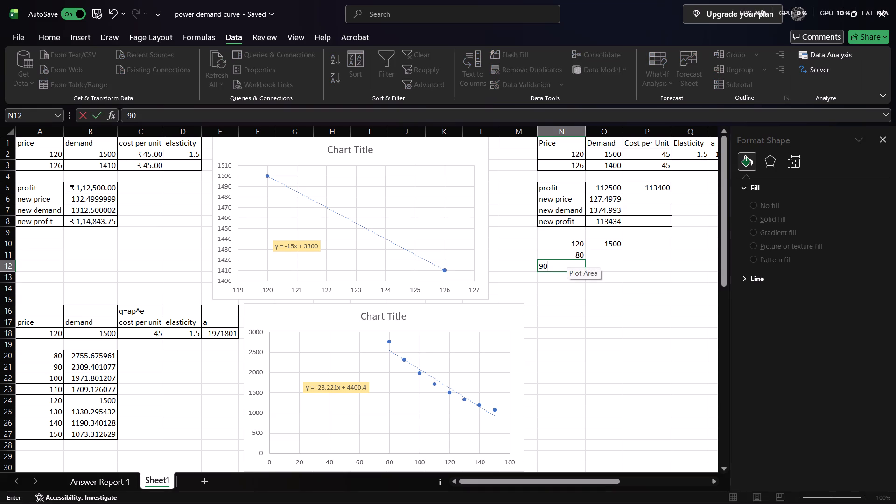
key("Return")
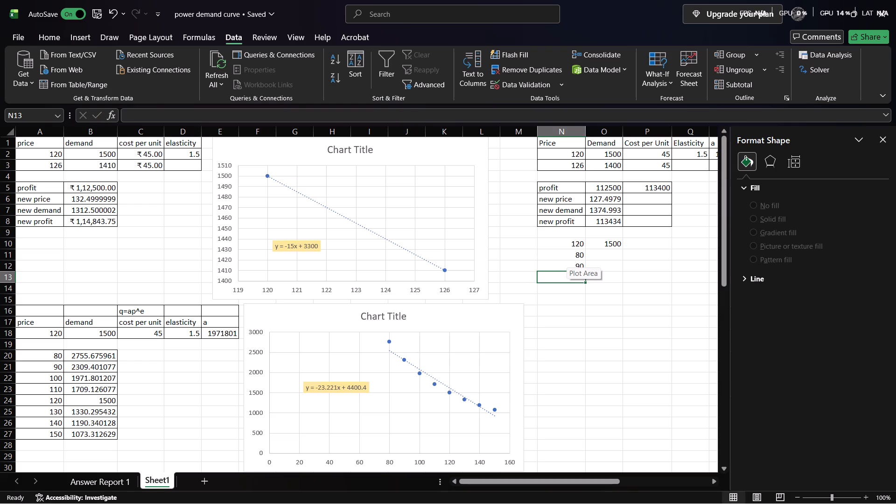
Enter 50 in N11 and 60 in N12, and extend the price series down to 150 in N21.
left_click(574, 253)
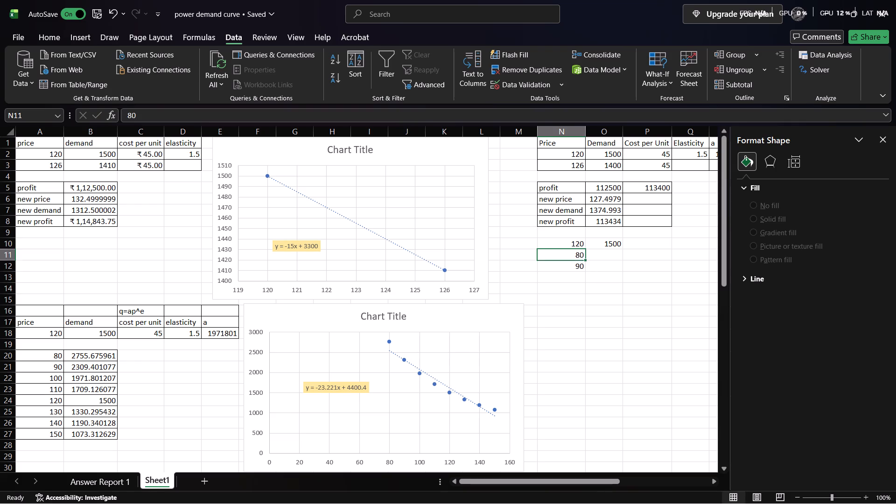
type("50")
key("Down")
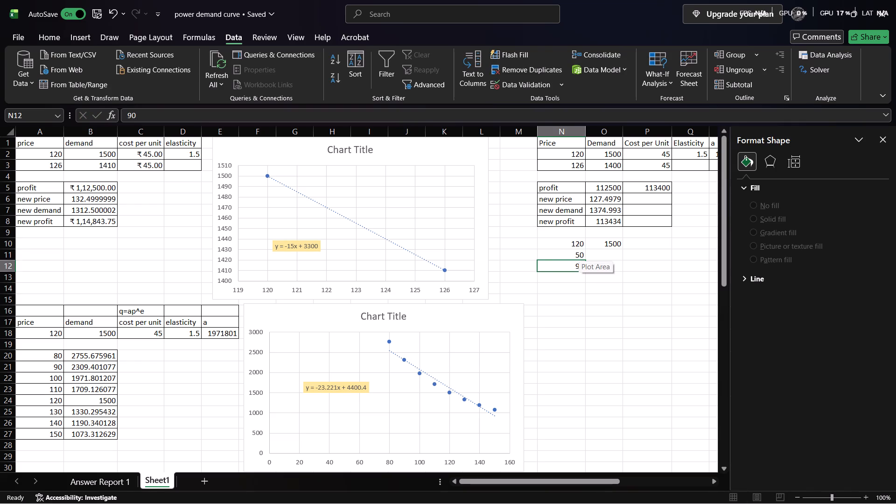
type("60")
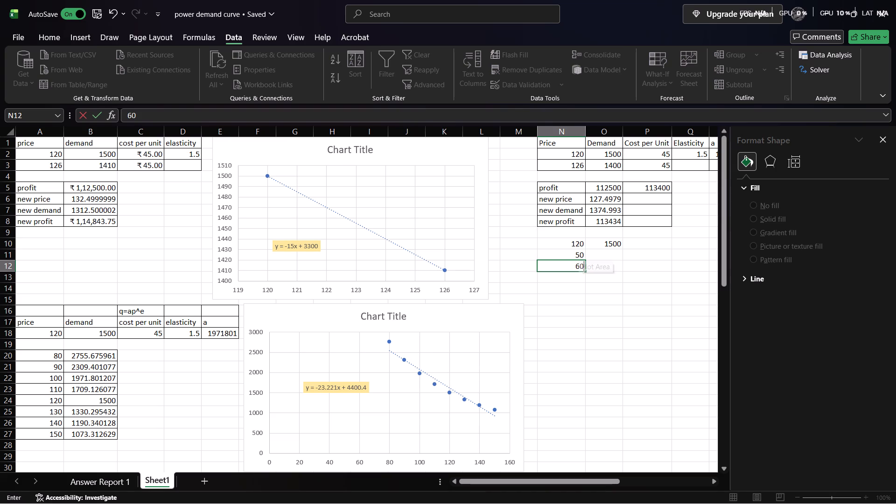
left_click(580, 253)
left_click(580, 253)
left_click_drag(580, 253, 593, 287)
left_click(593, 287)
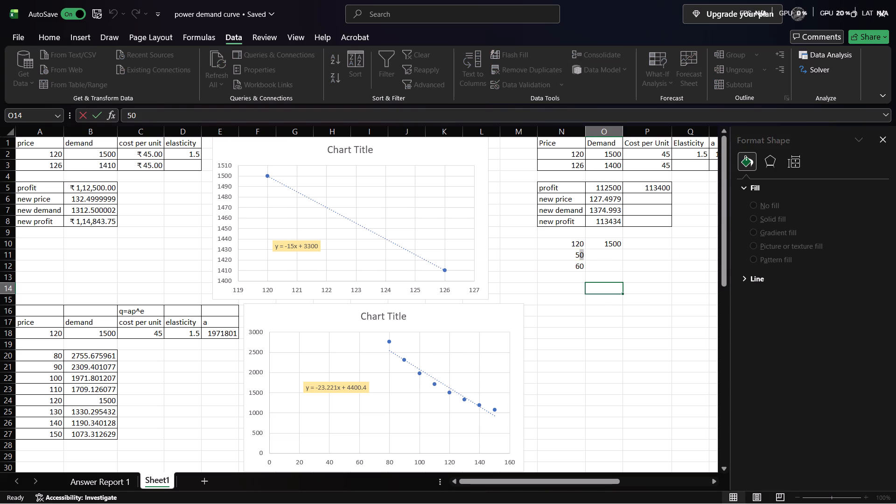
left_click_drag(577, 257, 576, 265)
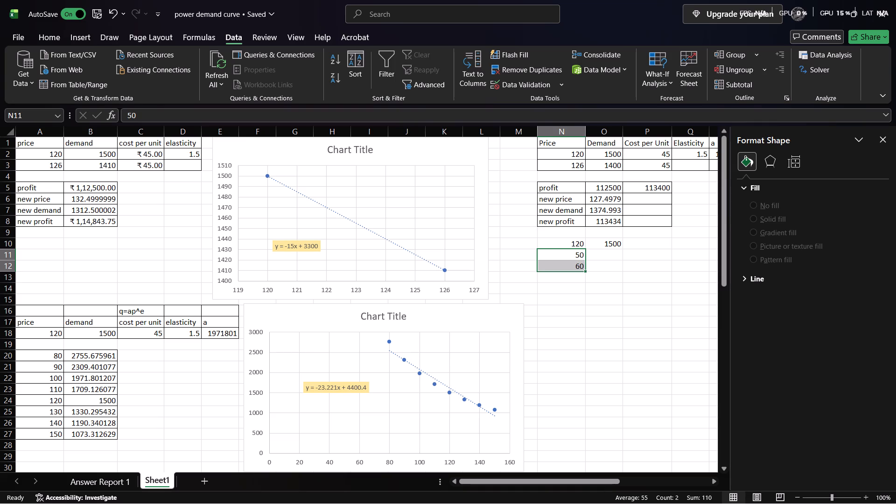
left_click_drag(584, 273, 573, 359)
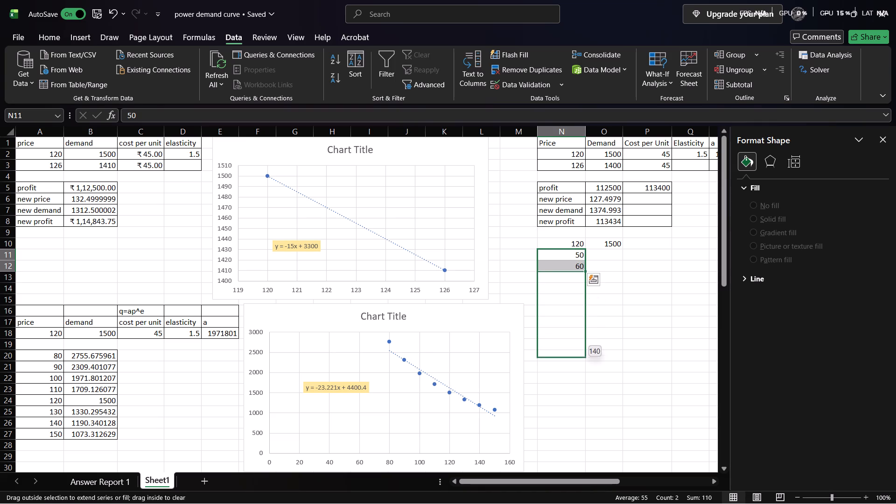
left_click_drag(573, 359, 578, 370)
left_click_drag(578, 370, 589, 372)
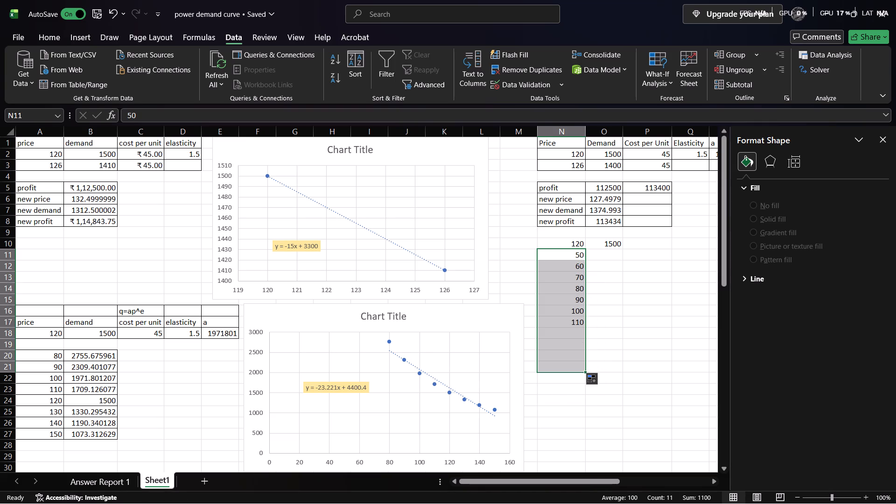
Make the a and elasticity references in O10 absolute, giving =$R$2*N10^-$Q$2.
left_click(604, 255)
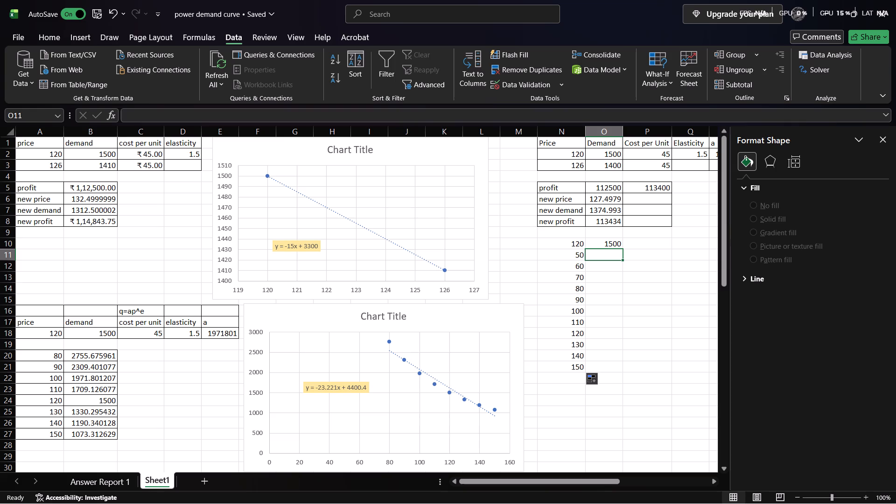
double_click(609, 245)
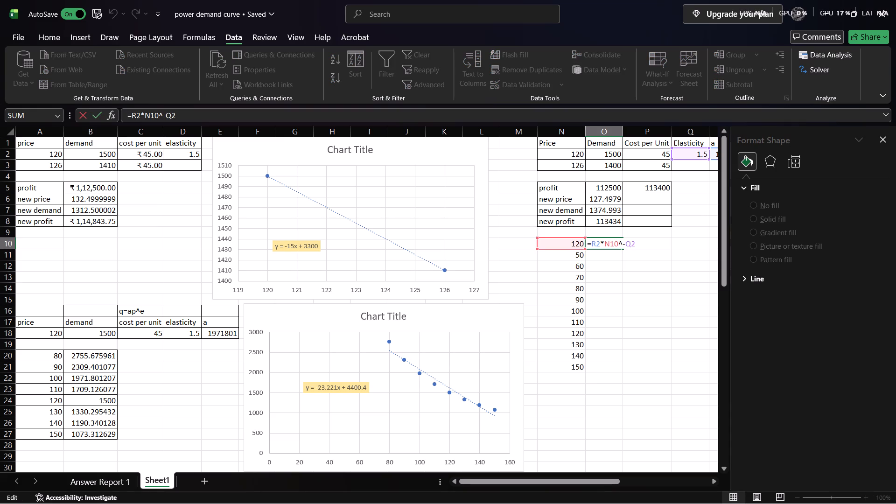
left_click(596, 245)
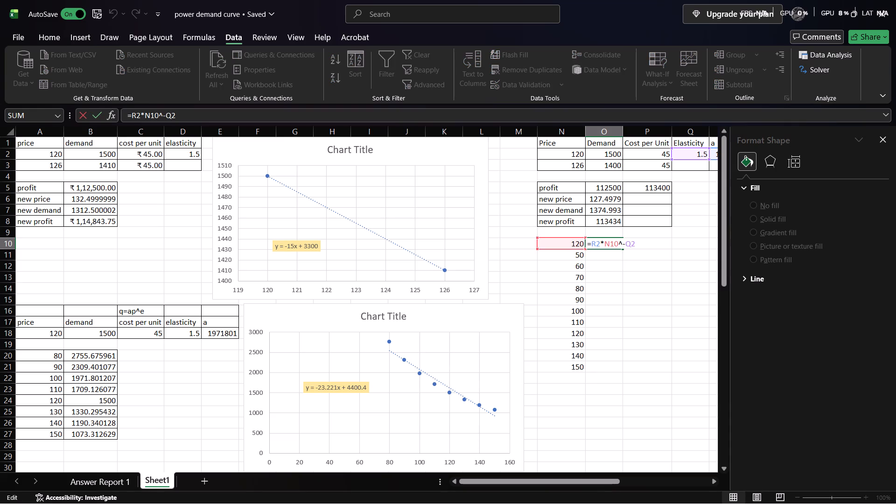
key("shift+dollar")
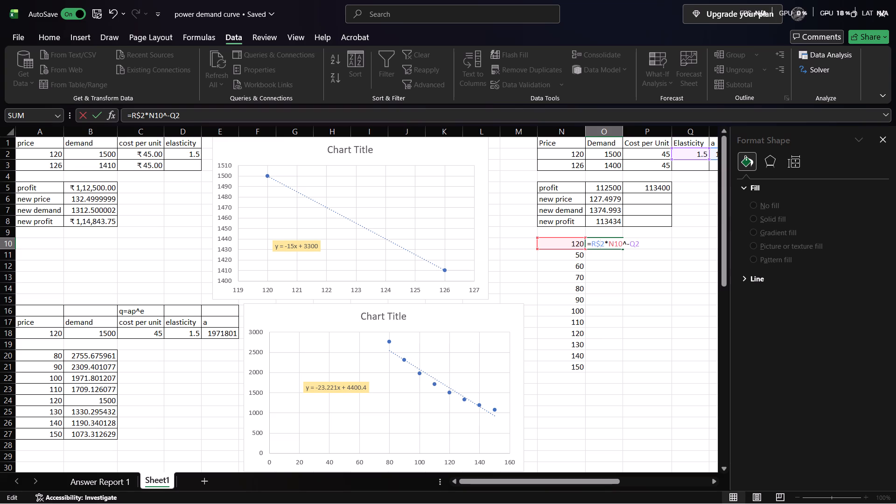
left_click(592, 244)
key("shift+dollar")
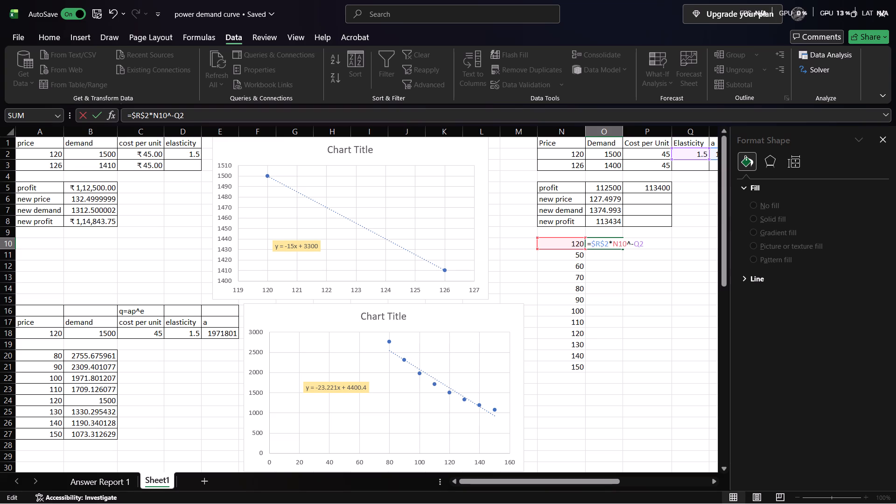
left_click(639, 244)
key("shift+dollar")
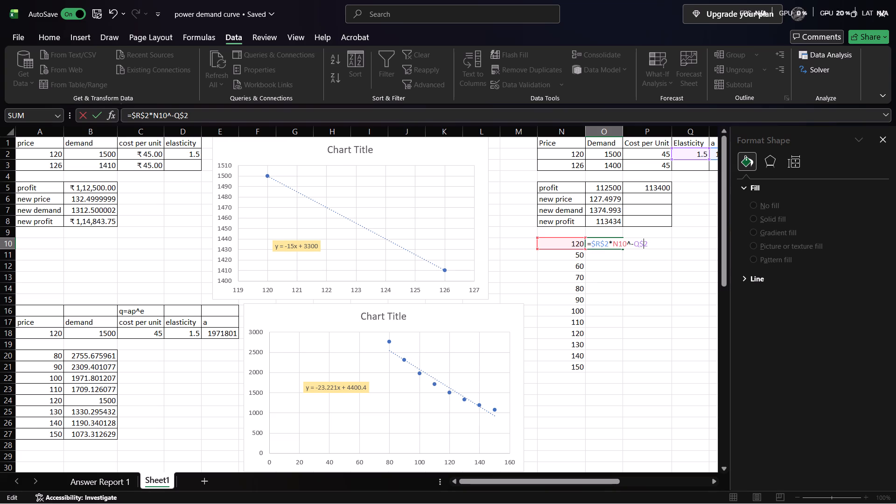
left_click(634, 247)
key("shift+dollar")
key("Return")
Commit the O10 demand formula and fill it down through O21 for all the listed prices.
left_click(618, 245)
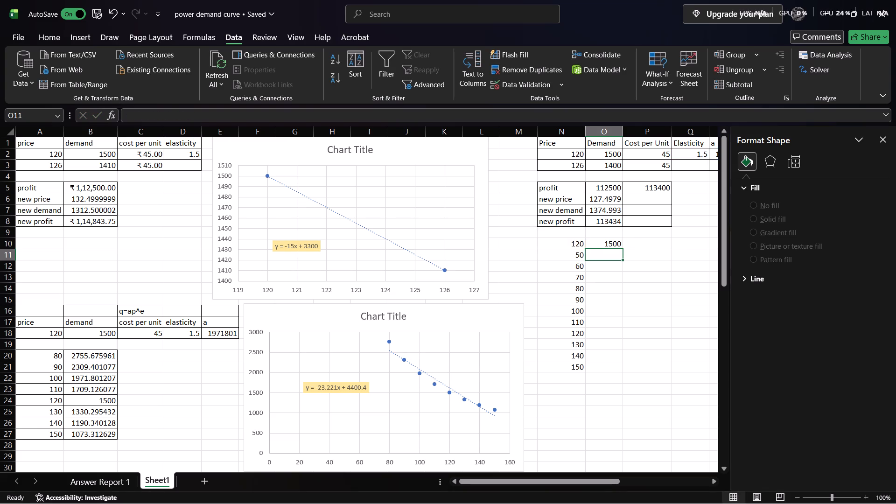
double_click(623, 249)
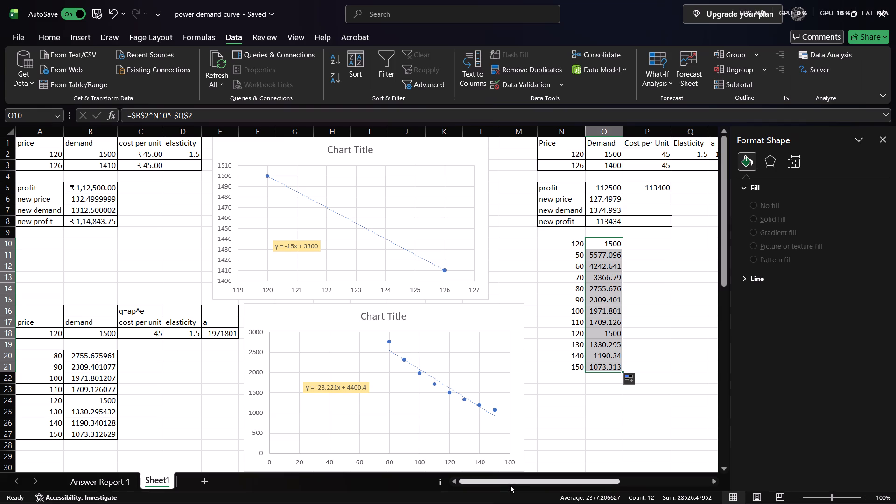
Apply all borders to the price and demand table in N10:O21.
left_click_drag(511, 485, 577, 483)
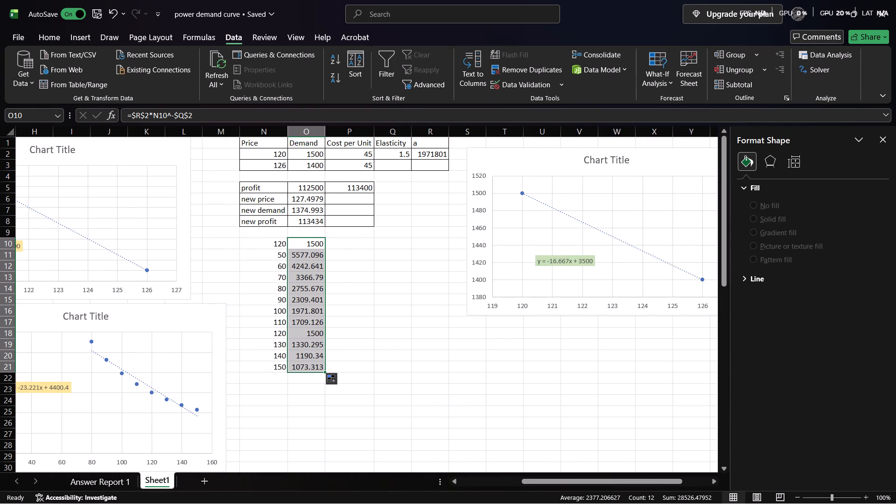
left_click(269, 241)
left_click_drag(269, 241, 299, 343)
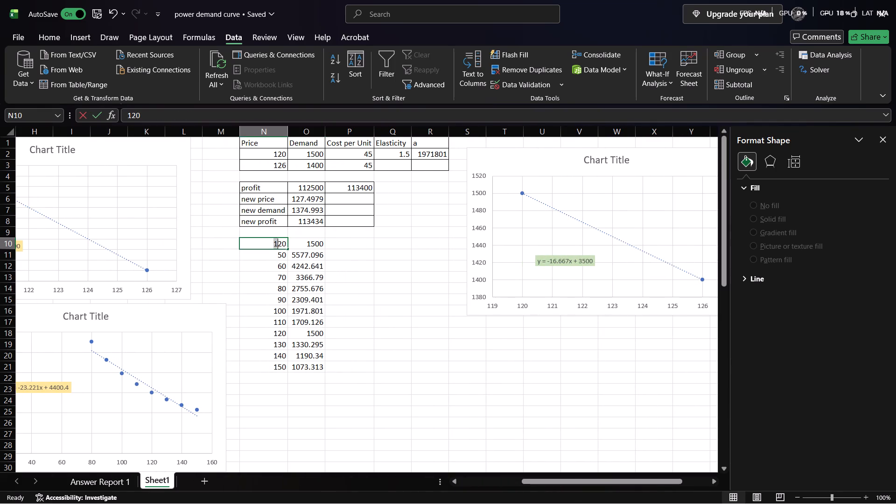
left_click_drag(299, 343, 299, 343)
left_click(299, 343)
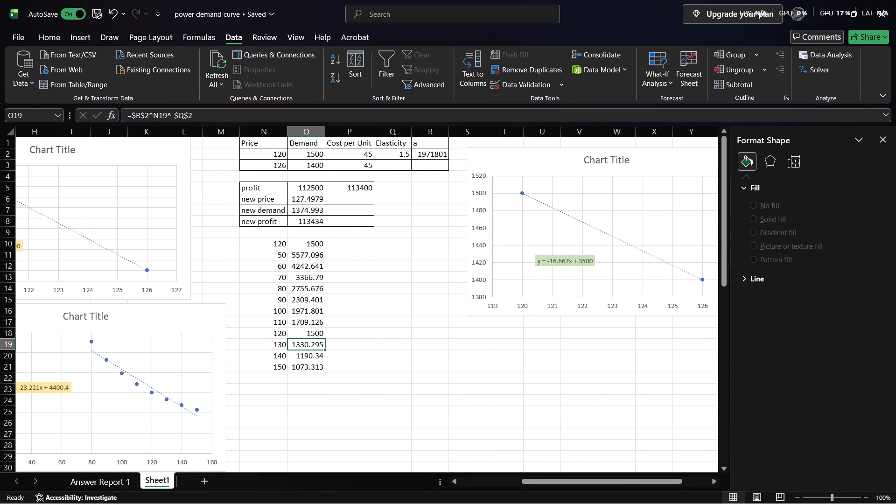
left_click(280, 257)
key("ctrl+a")
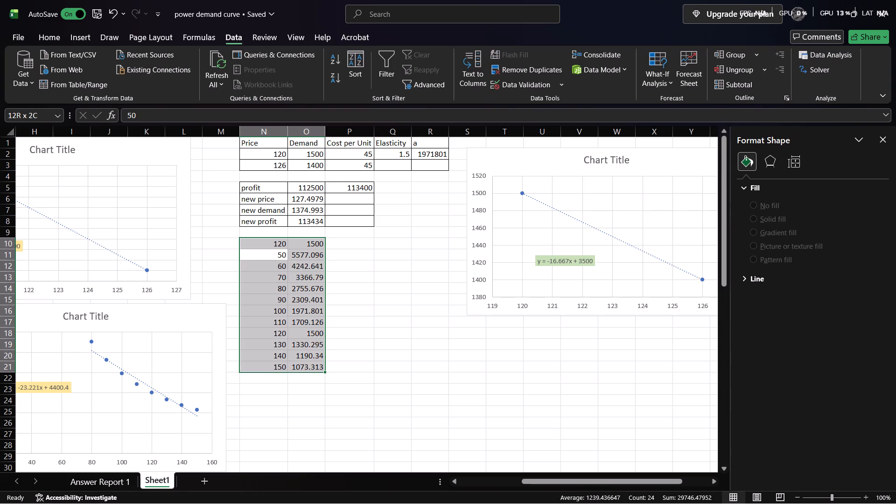
left_click(282, 265)
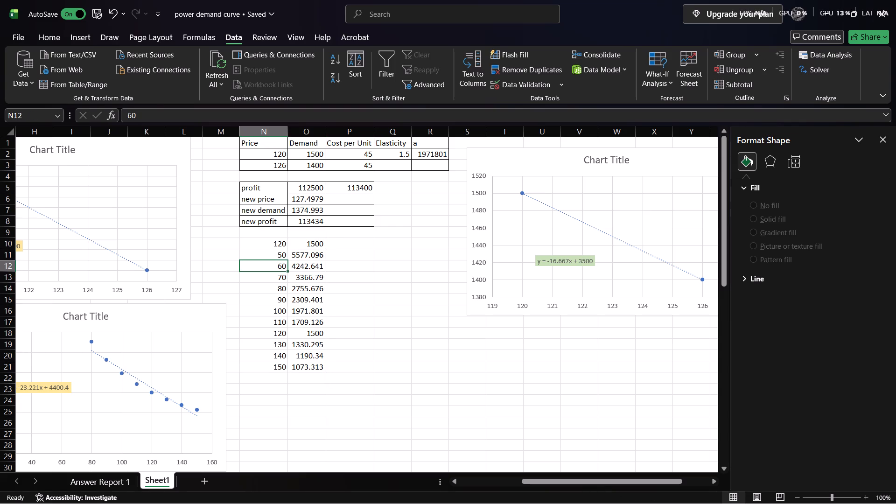
key("ctrl+a")
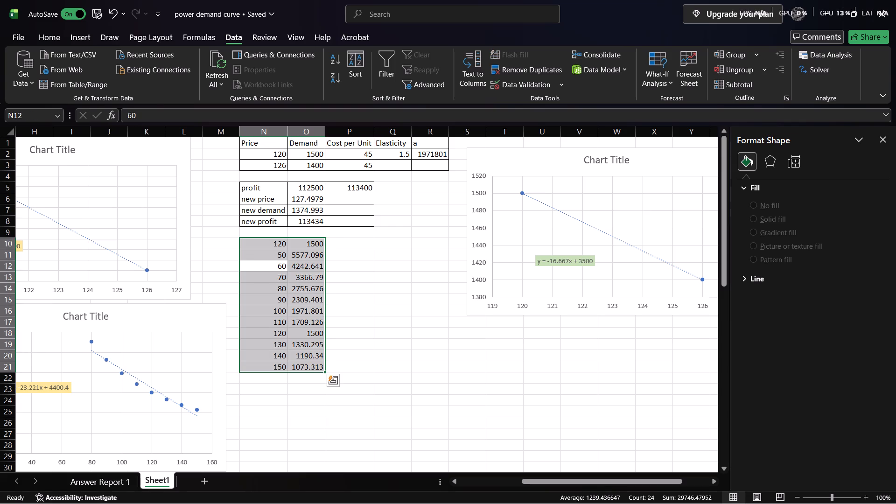
left_click(52, 36)
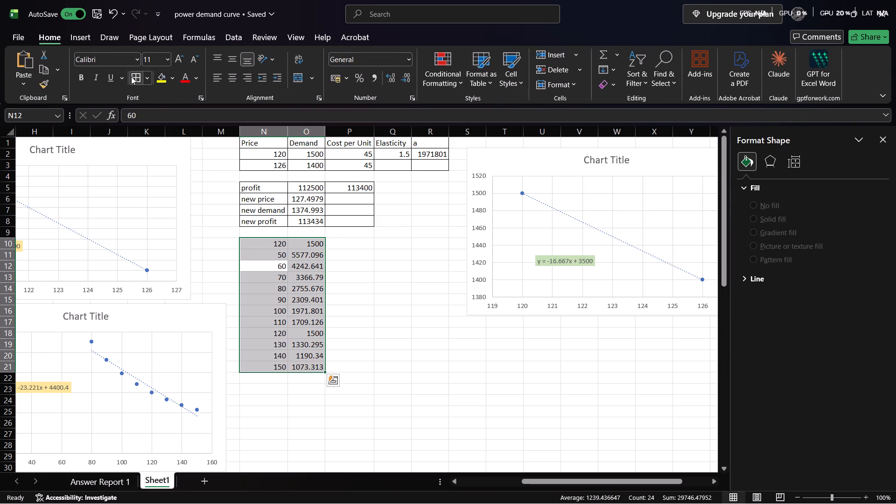
left_click(131, 77)
left_click(265, 349)
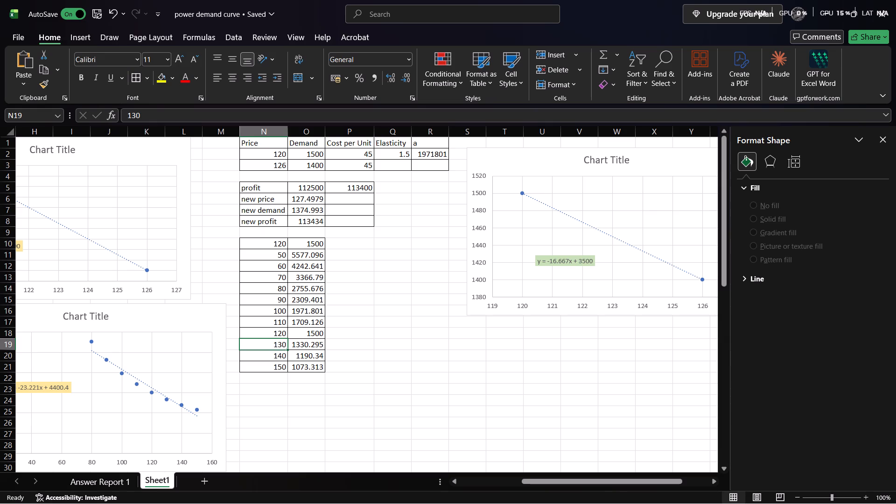
Insert a markers-only scatter chart from the price and demand data in N11:O21.
left_click_drag(265, 256, 311, 365)
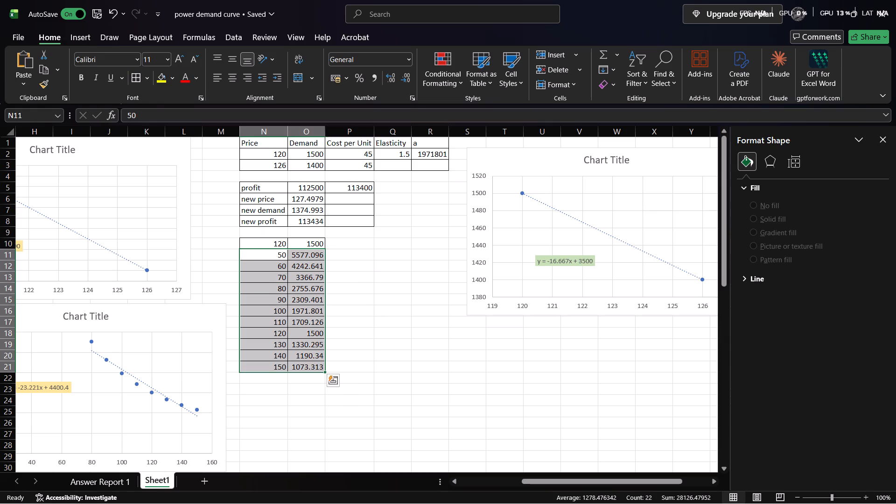
left_click(70, 40)
left_click(374, 83)
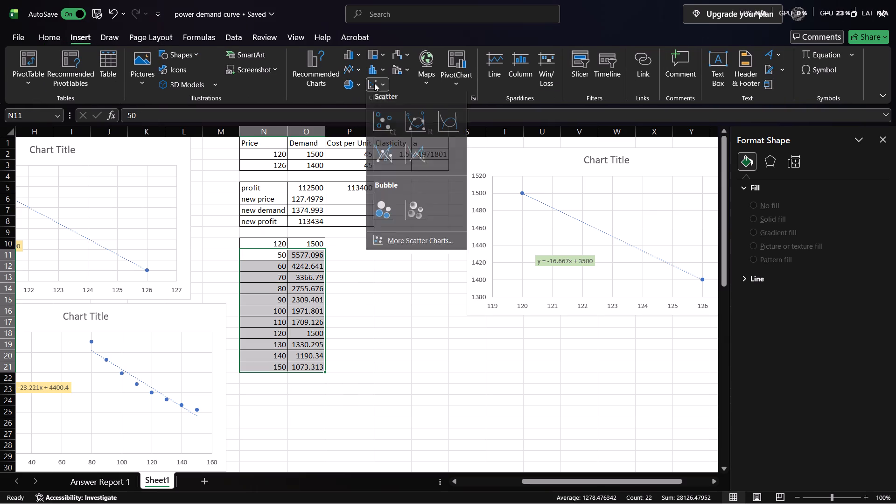
left_click(372, 120)
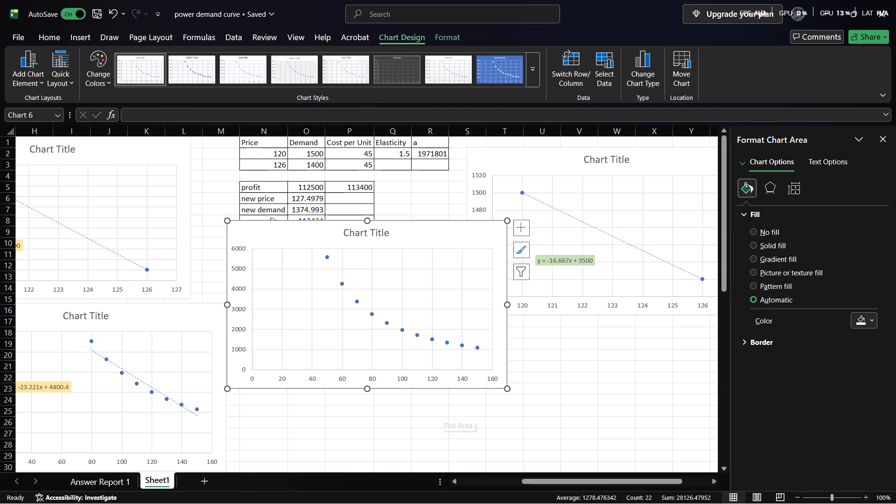
Add a linear trendline to the data series in the new scatter chart.
left_click(343, 285)
right_click(343, 285)
left_click(396, 393)
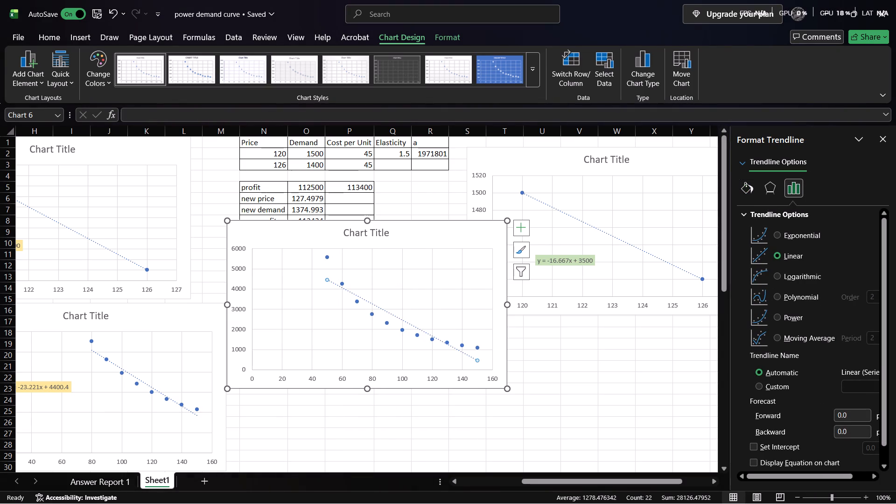
Move the new scatter chart off the data tables to just below the y = -16.667x + 3500 chart.
left_click_drag(413, 230, 616, 347)
left_click_drag(630, 343, 647, 331)
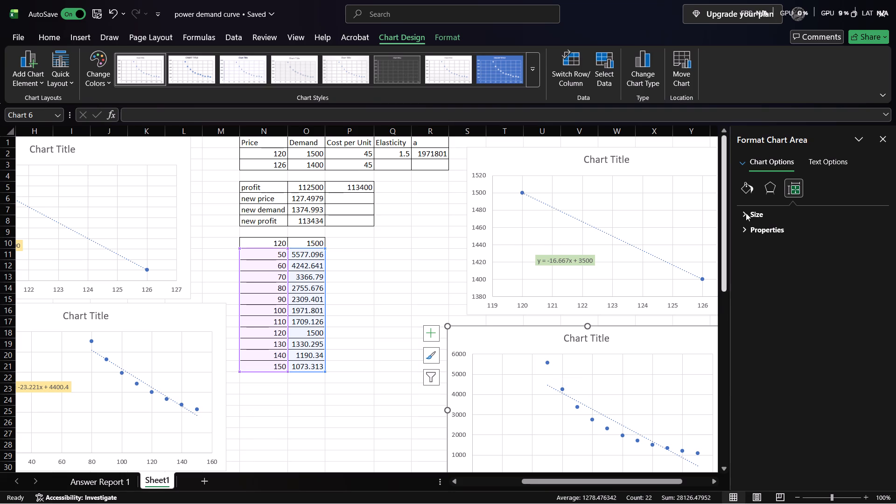
Display the linear trendline's equation on the new chart and move its label clear of the line, into the plot's empty lower-left area.
left_click(577, 402)
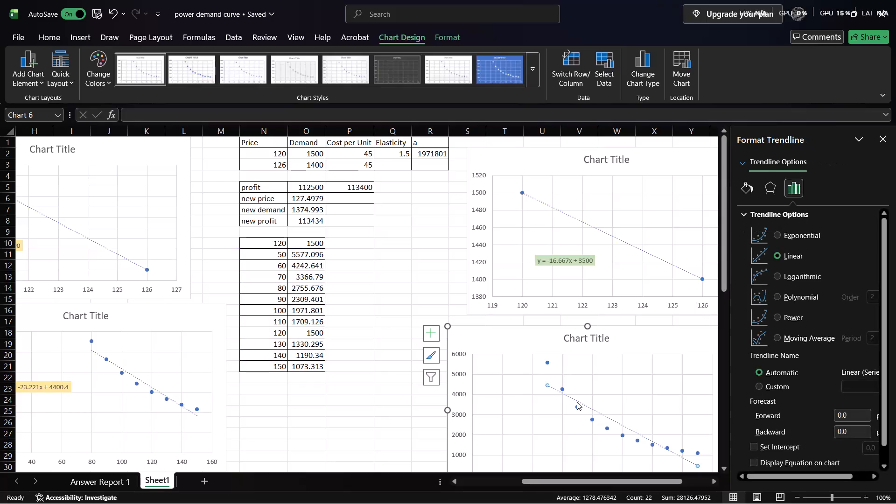
scroll(808, 386, "down", 6)
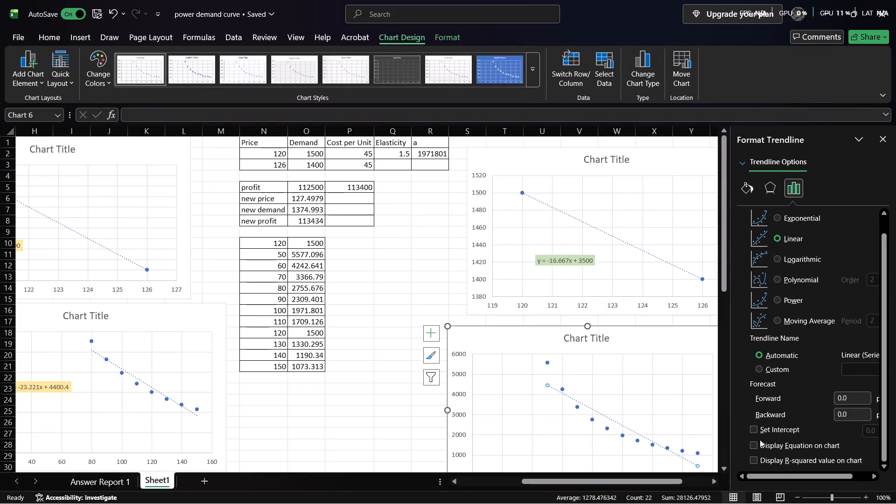
left_click(757, 443)
scroll(638, 423, "down", 2)
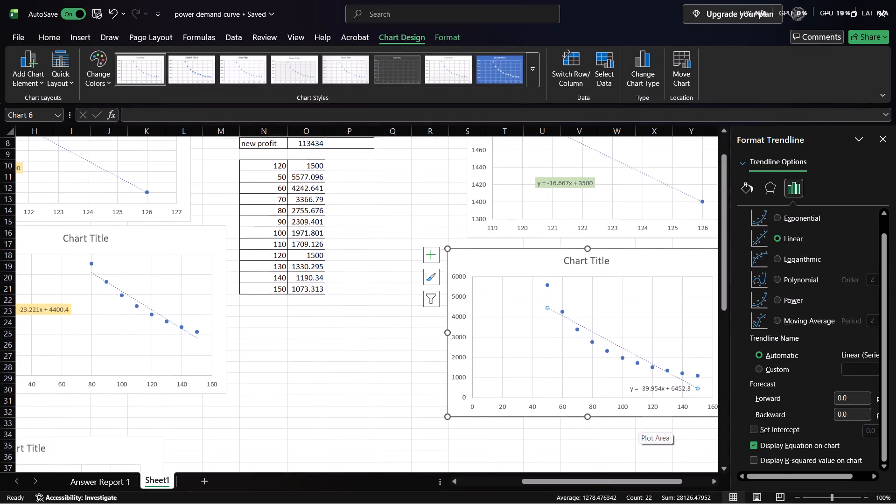
left_click(660, 390)
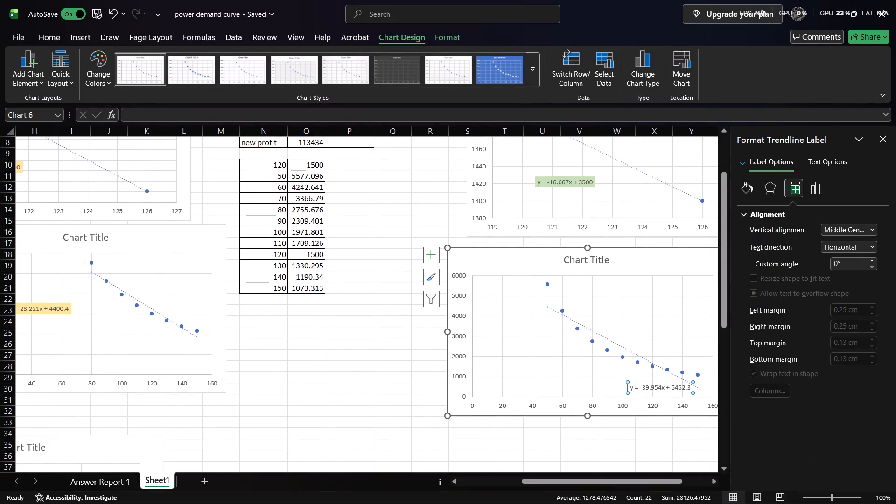
left_click_drag(662, 383, 525, 358)
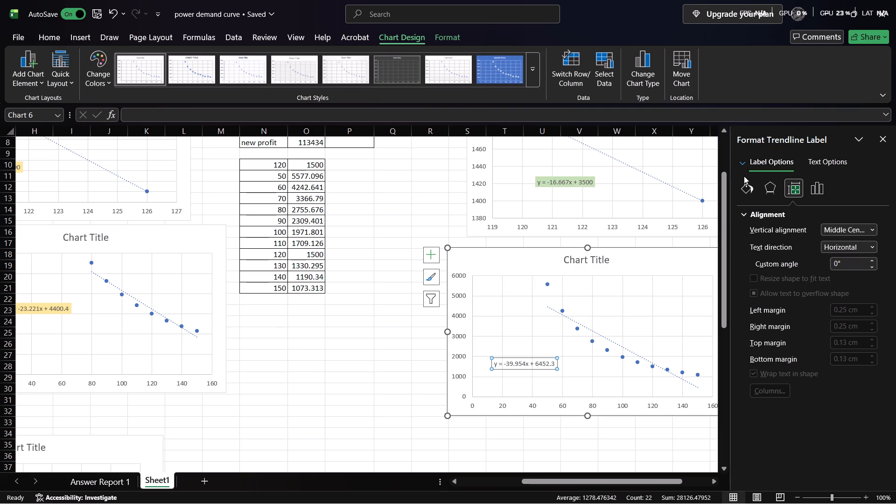
Format the trendline equation label with a solid light green fill and no border line.
left_click(745, 192)
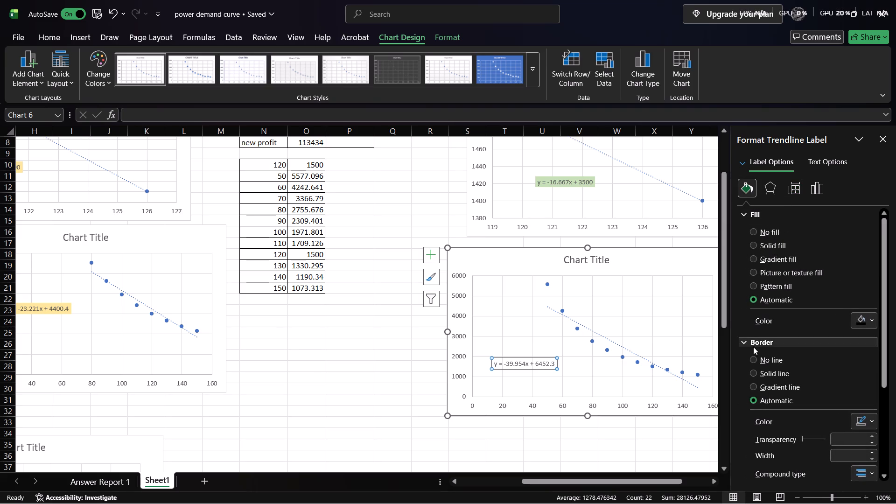
left_click(755, 362)
double_click(757, 250)
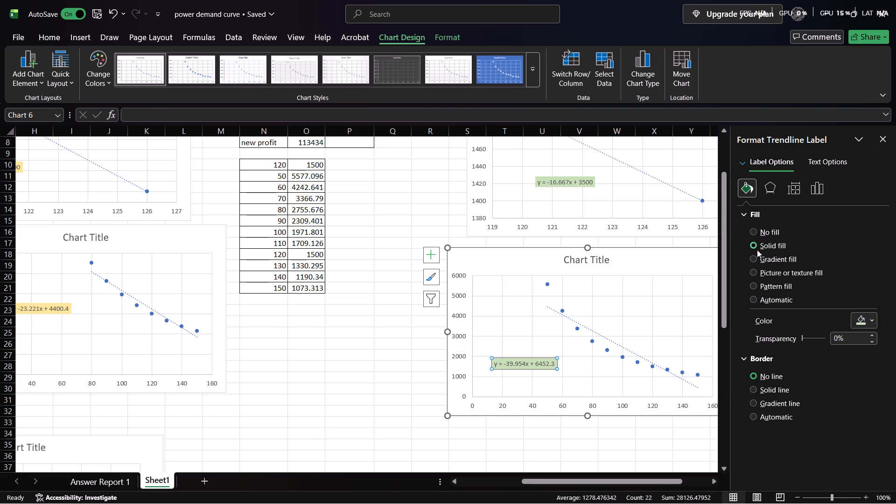
left_click(856, 316)
left_click(621, 303)
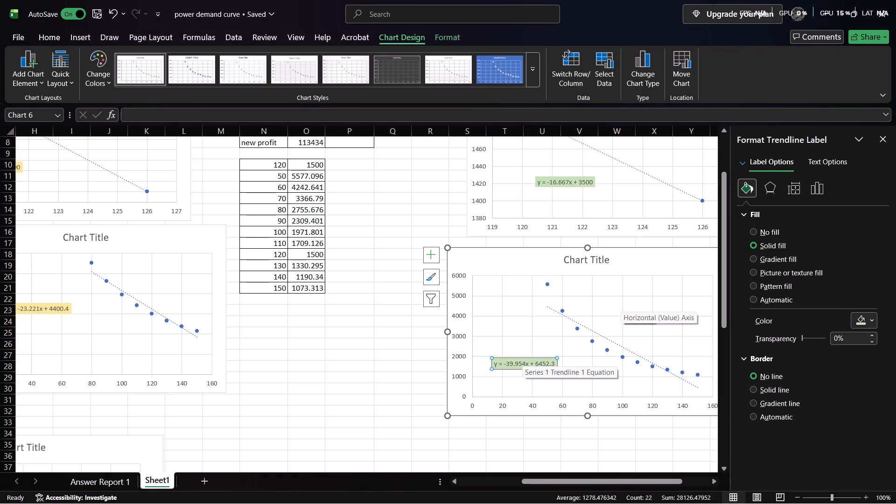
Reposition the equation label beneath the data points, near the 1000 gridline.
left_click_drag(530, 359, 539, 380)
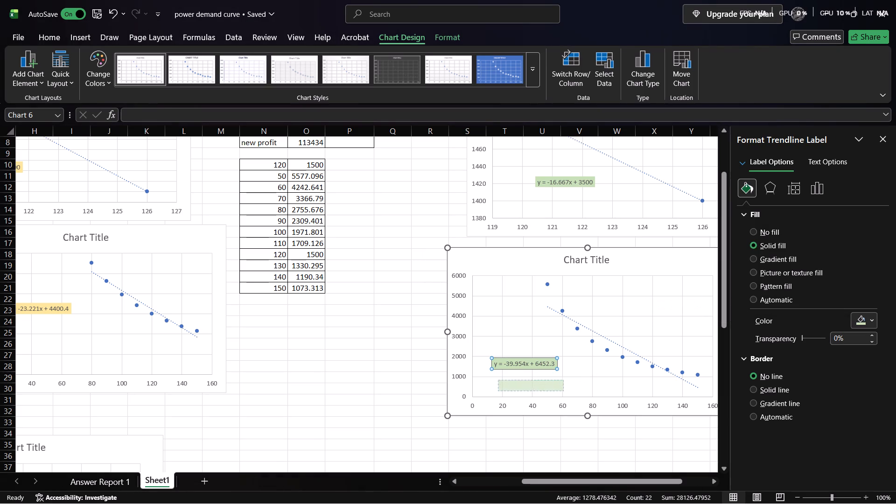
left_click_drag(539, 380, 558, 373)
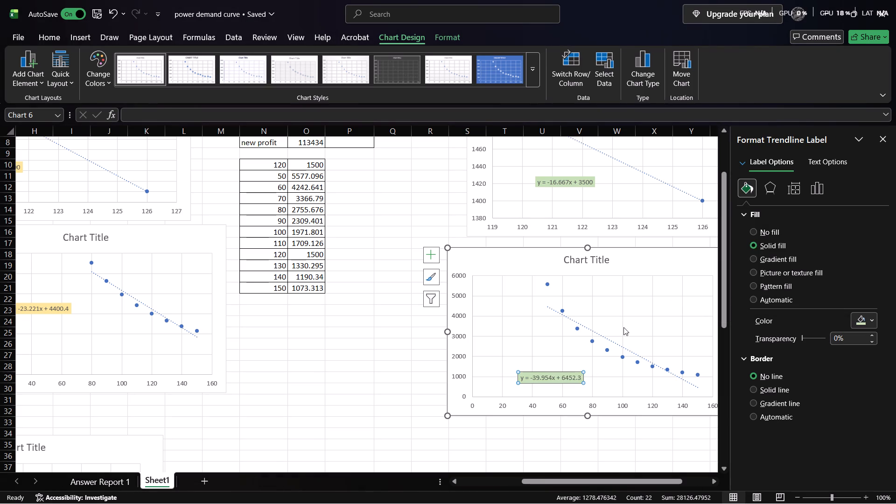
Format the new chart's data markers with no fill and a solid light green border line.
left_click(593, 340)
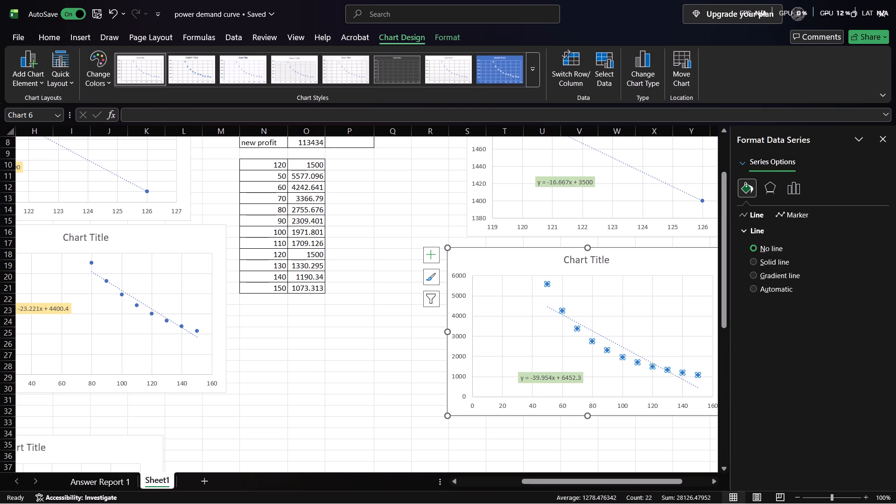
left_click(785, 215)
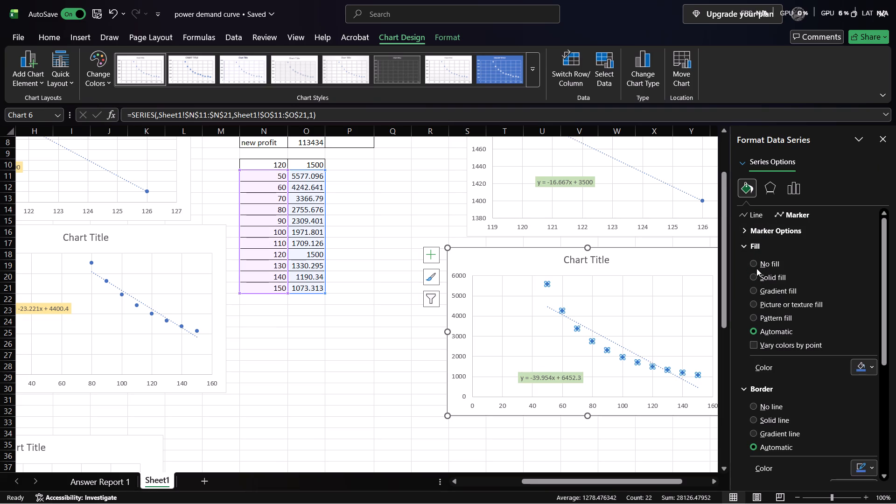
left_click(757, 265)
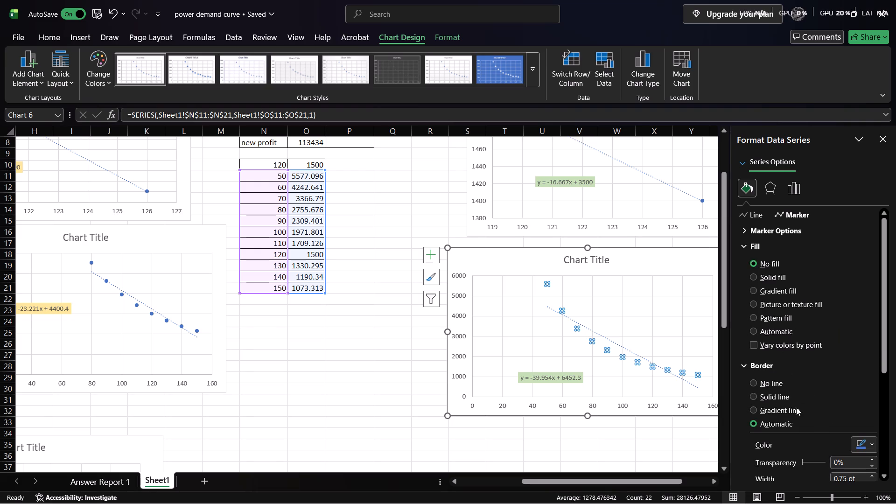
left_click(754, 385)
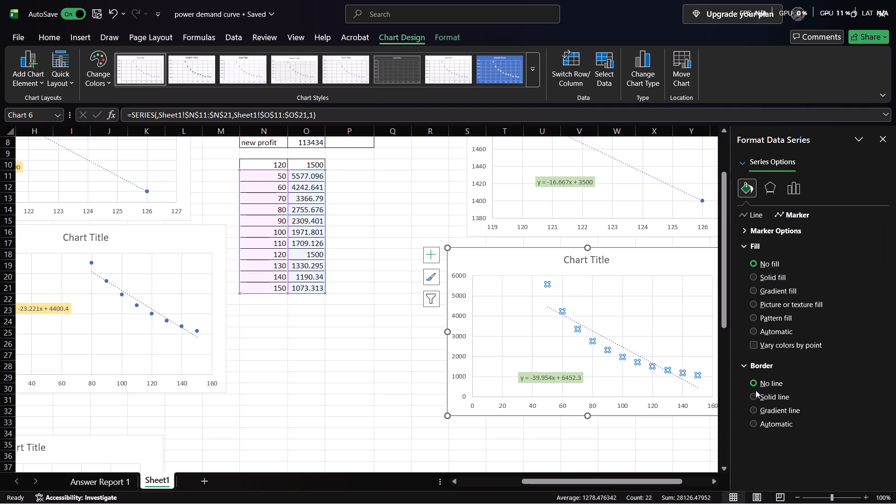
left_click(755, 394)
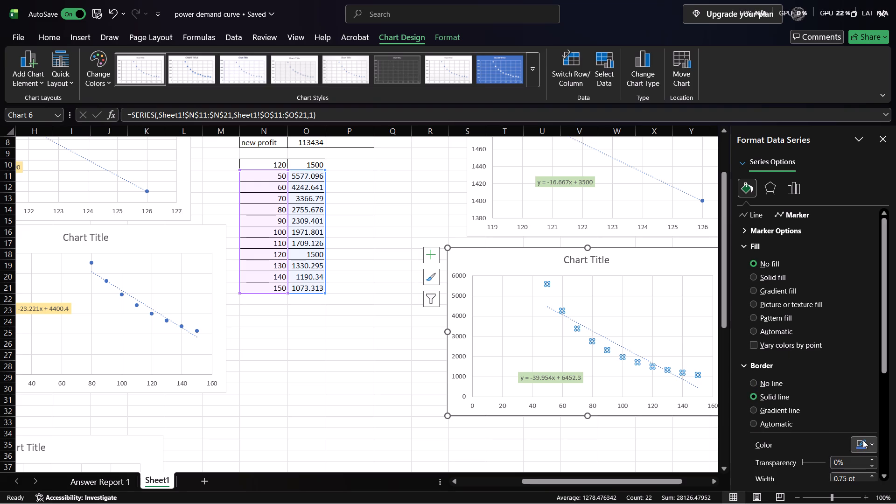
left_click(873, 443)
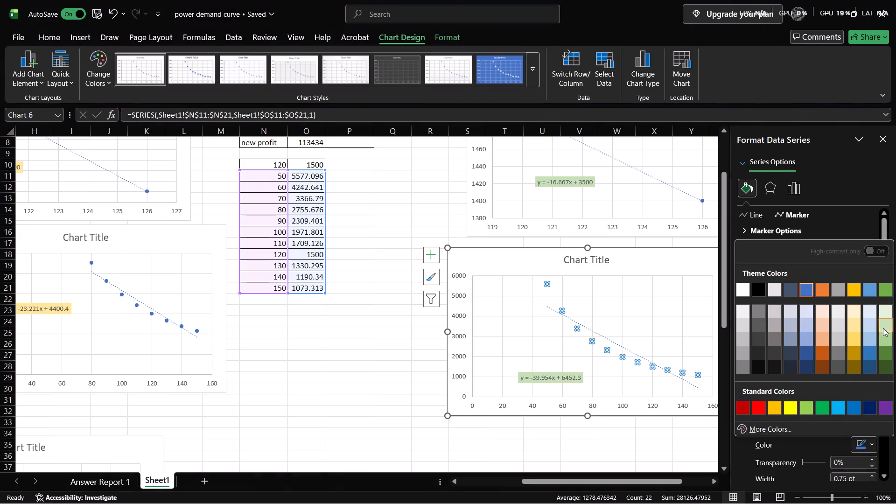
double_click(884, 323)
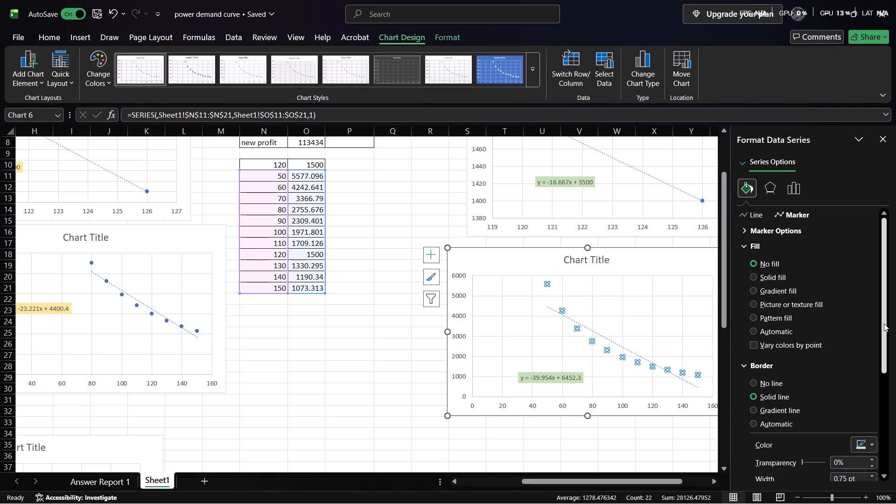
left_click(618, 465)
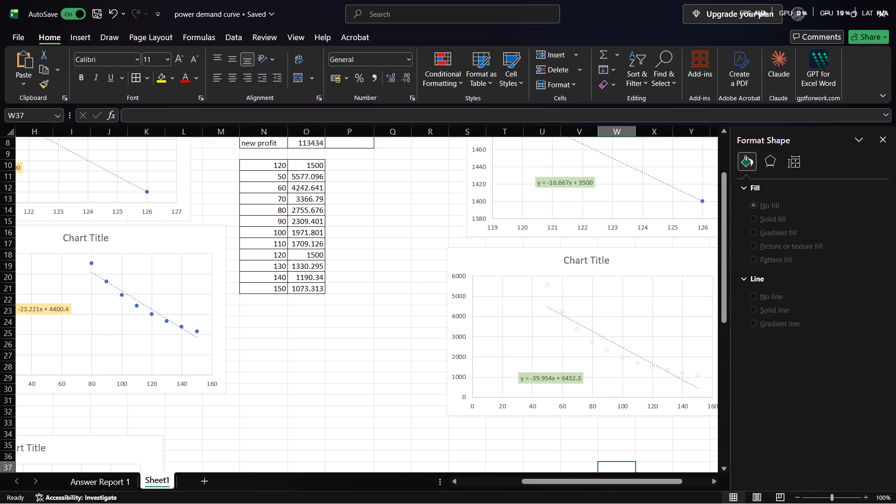
Give the lower chart's data markers a solid light green fill.
left_click(575, 329)
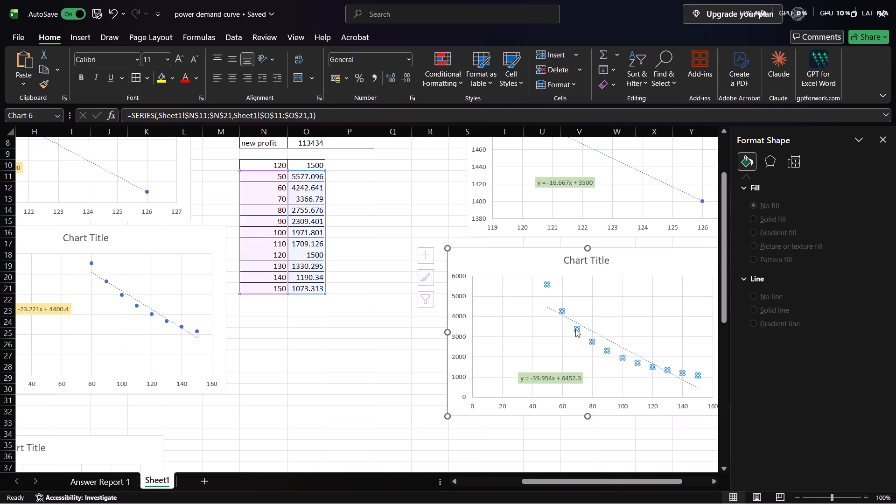
left_click(742, 187)
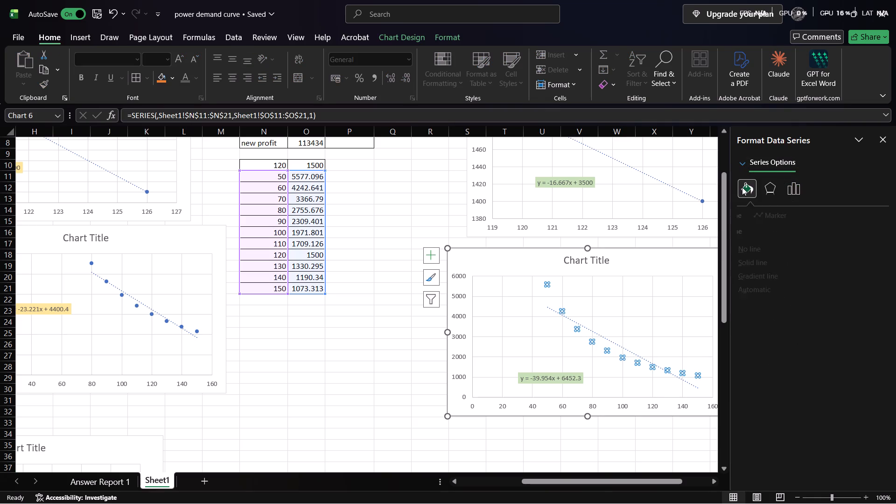
left_click(788, 215)
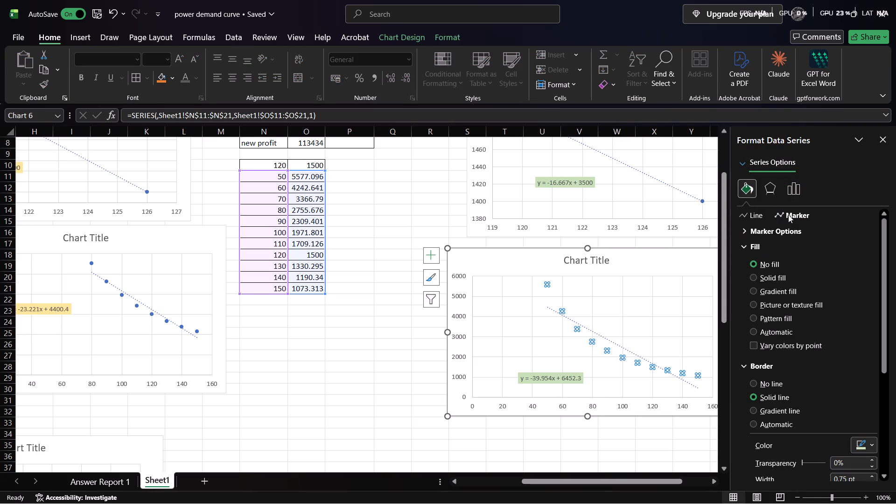
left_click(753, 276)
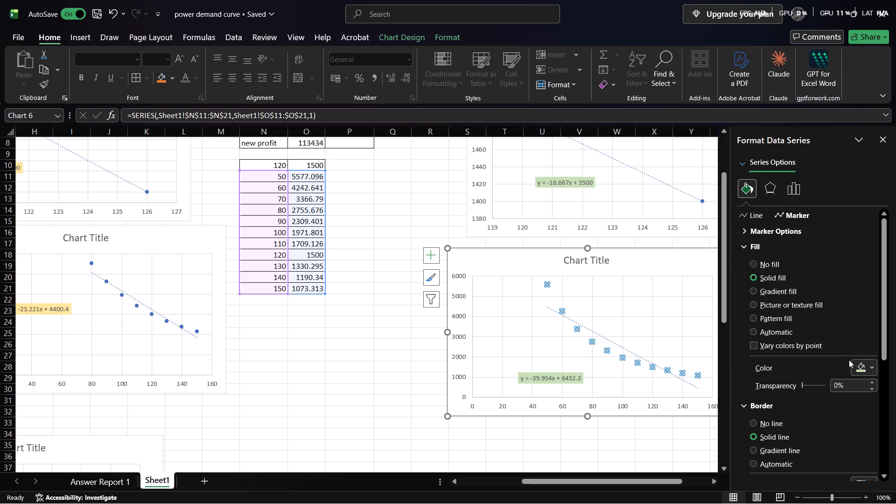
left_click(863, 369)
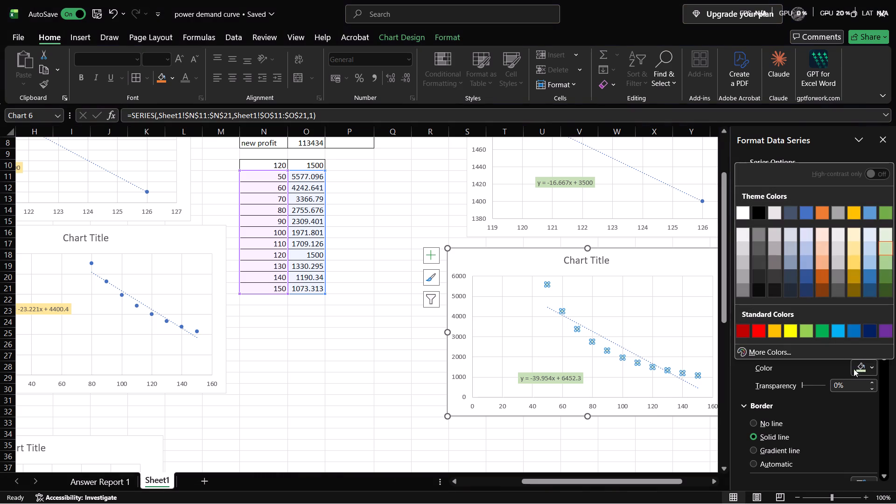
left_click(642, 437)
left_click(642, 437)
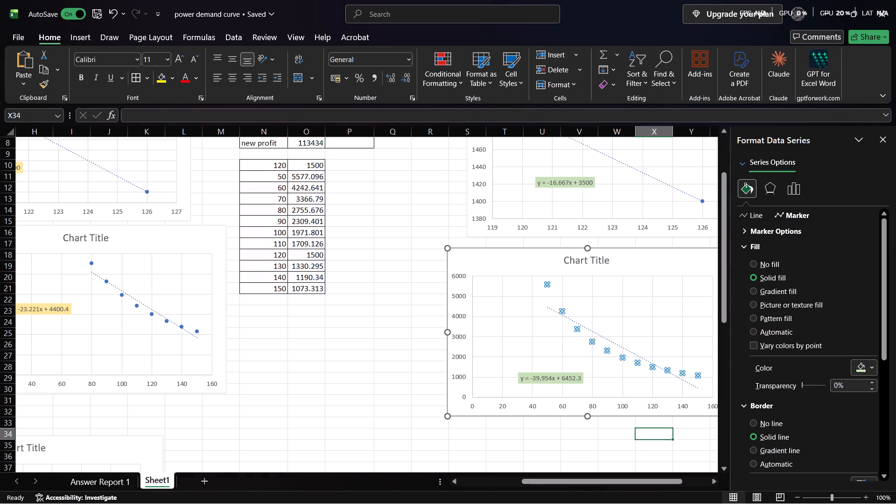
Format the upper two-point chart's trendline as a solid light green line.
scroll(628, 274, "up", 2)
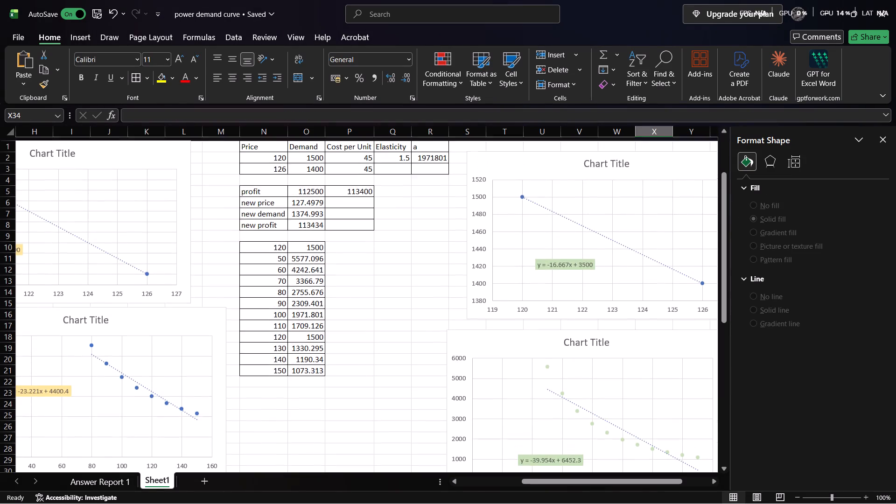
left_click(634, 246)
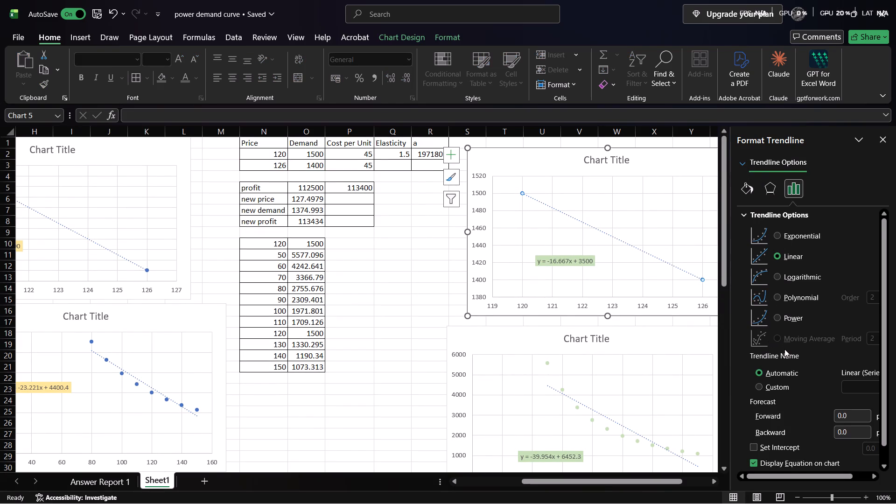
scroll(784, 349, "down", 2)
scroll(784, 349, "up", 3)
left_click(751, 195)
left_click(752, 245)
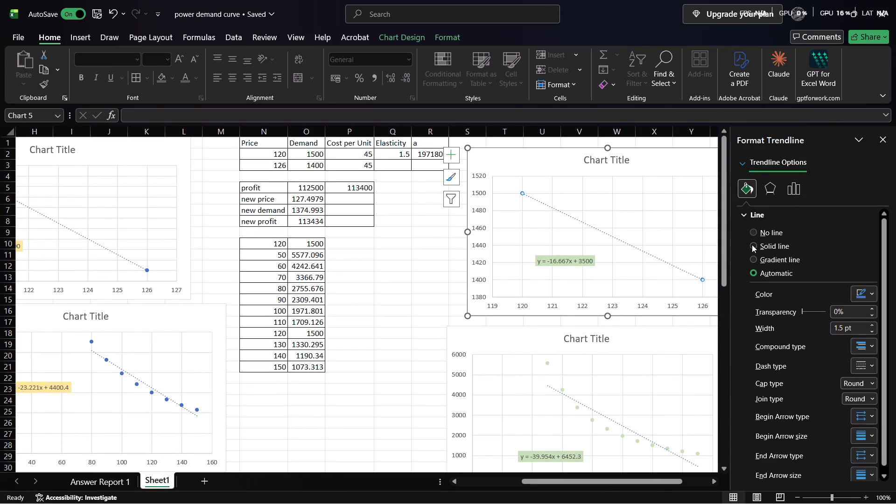
left_click(861, 292)
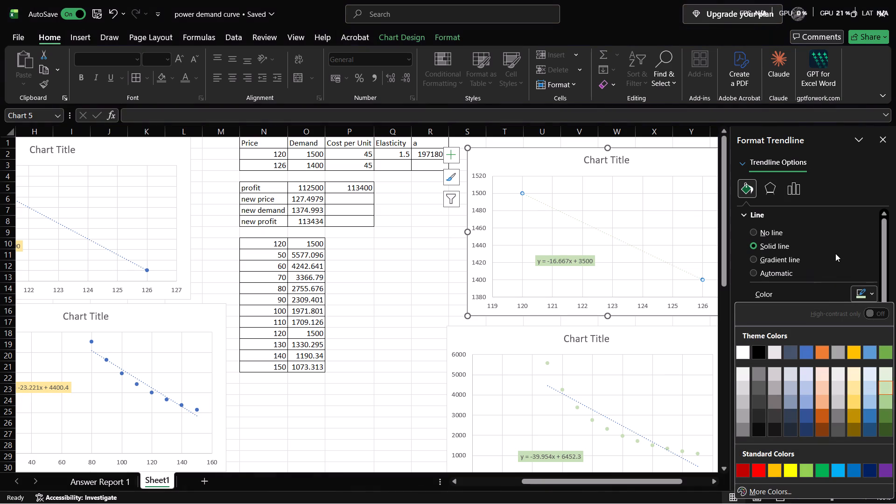
left_click(835, 253)
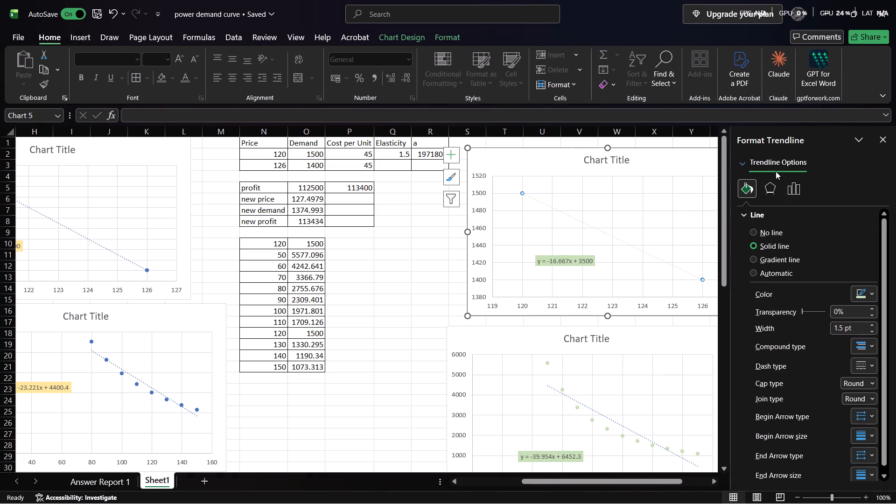
left_click(742, 213)
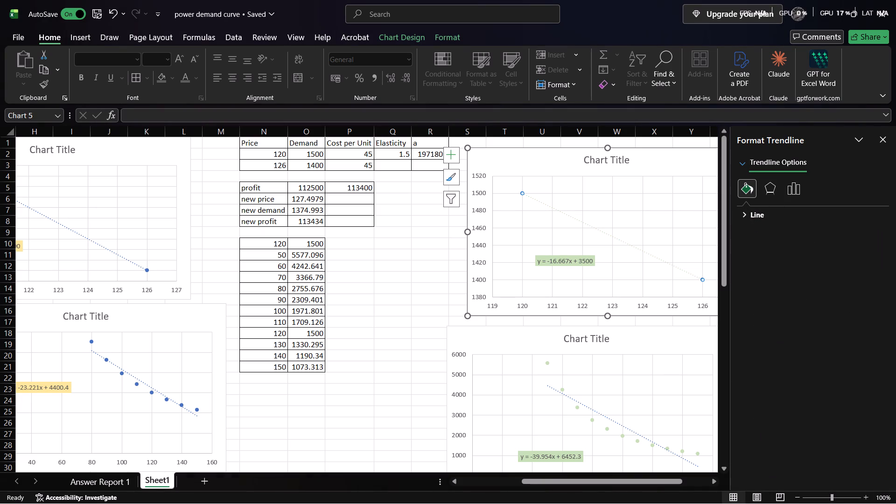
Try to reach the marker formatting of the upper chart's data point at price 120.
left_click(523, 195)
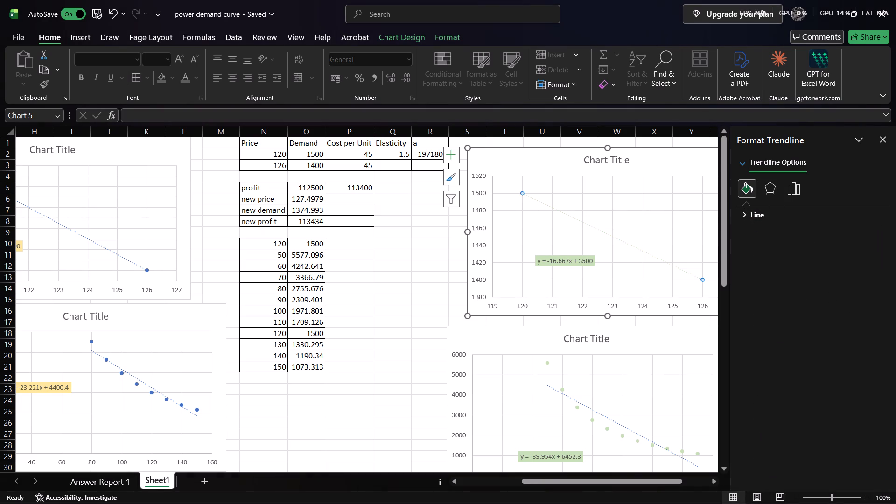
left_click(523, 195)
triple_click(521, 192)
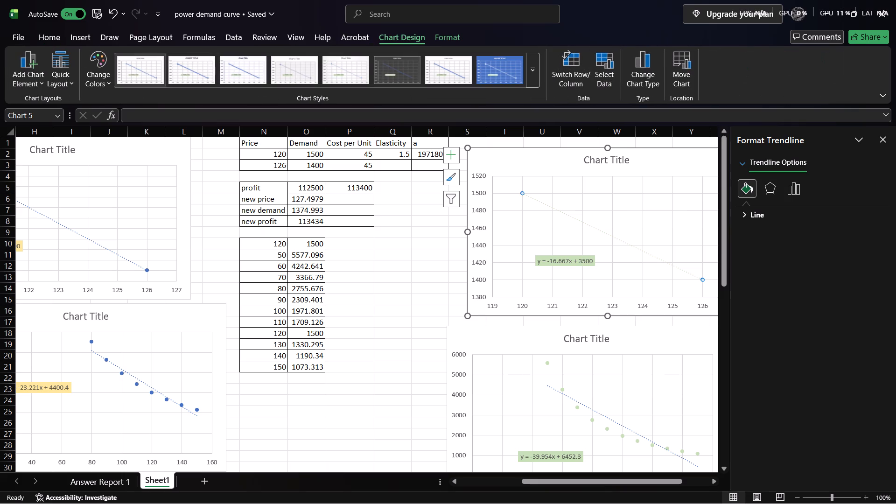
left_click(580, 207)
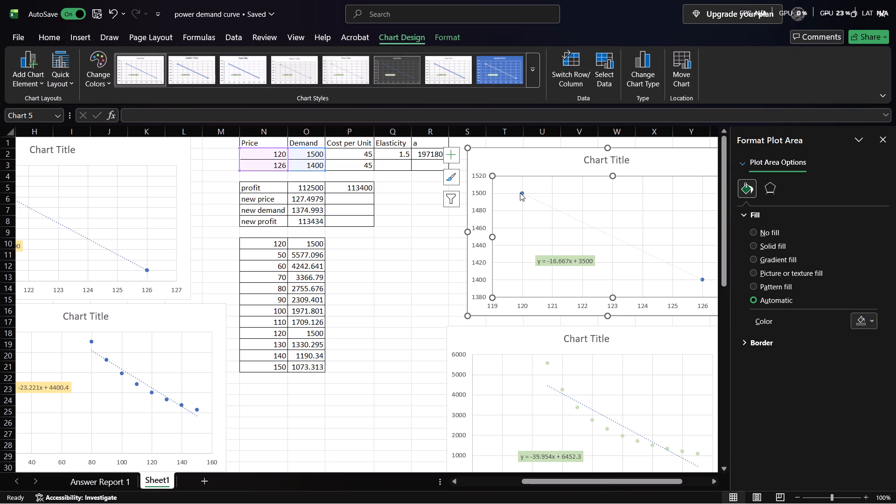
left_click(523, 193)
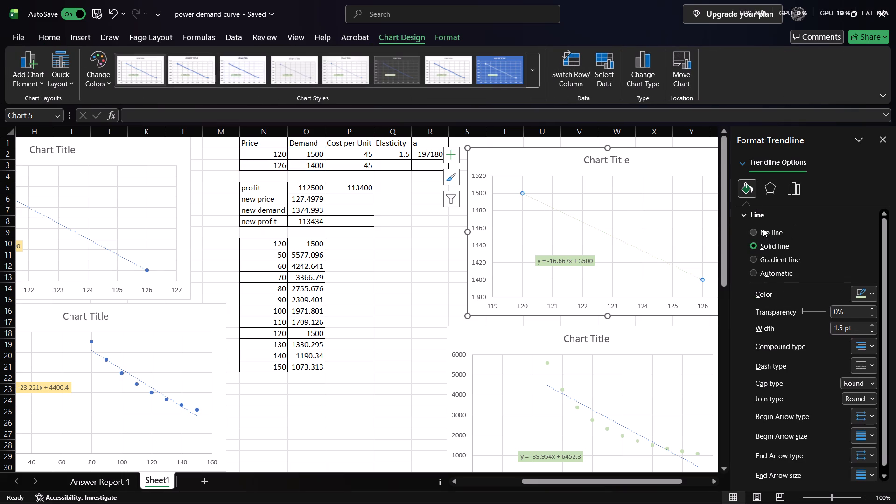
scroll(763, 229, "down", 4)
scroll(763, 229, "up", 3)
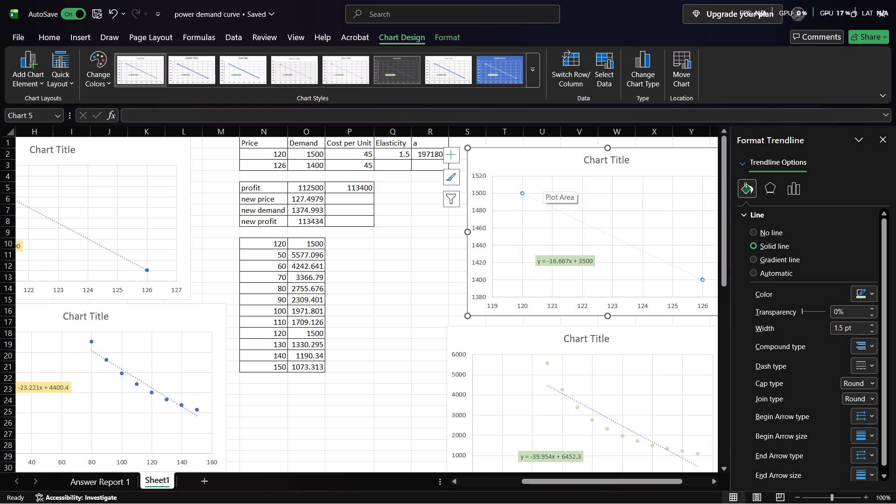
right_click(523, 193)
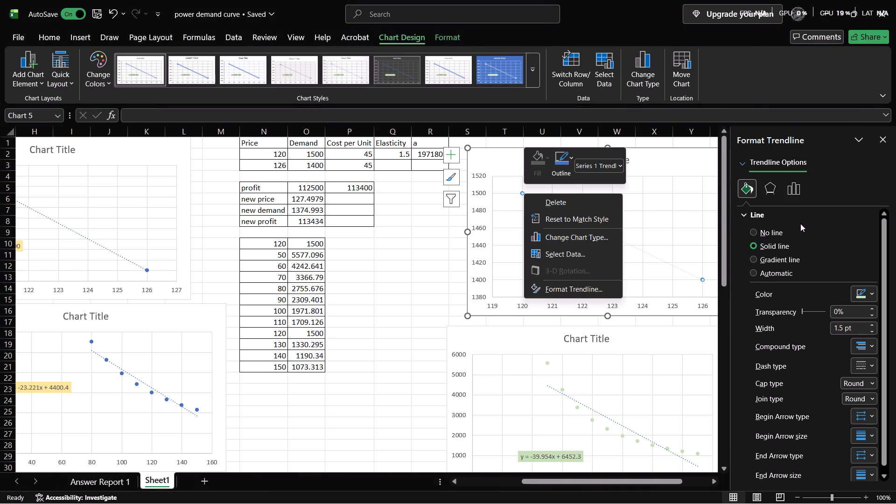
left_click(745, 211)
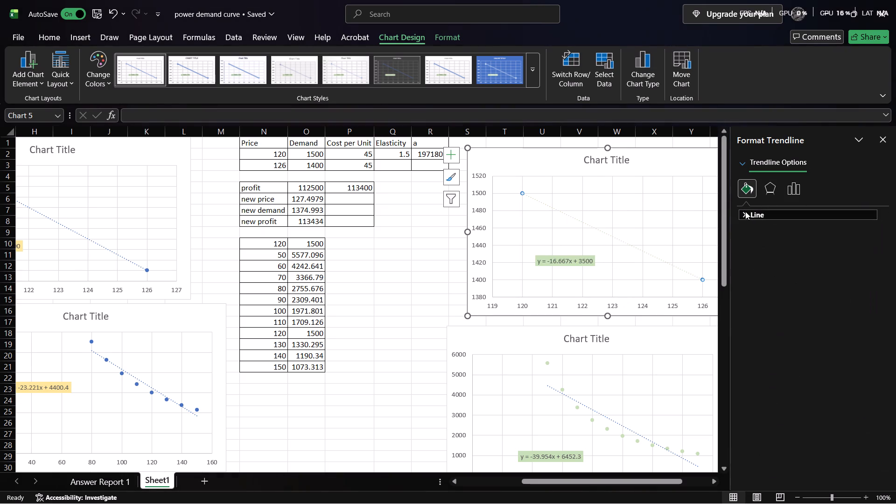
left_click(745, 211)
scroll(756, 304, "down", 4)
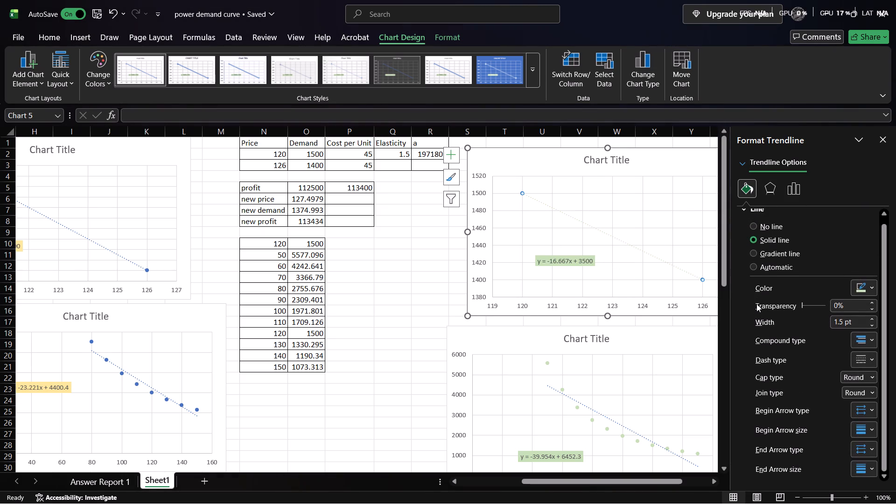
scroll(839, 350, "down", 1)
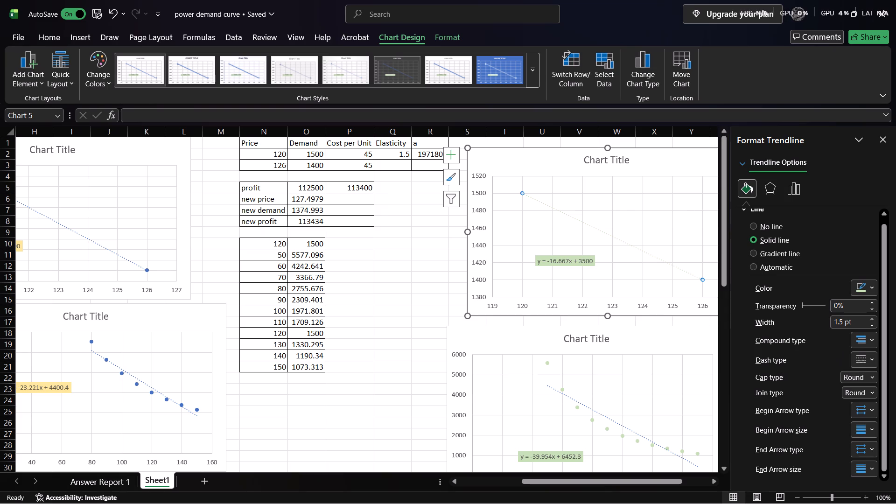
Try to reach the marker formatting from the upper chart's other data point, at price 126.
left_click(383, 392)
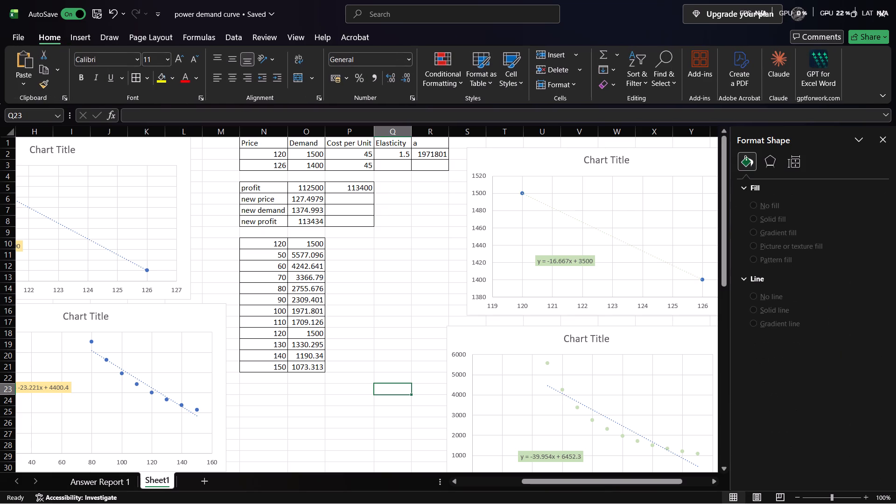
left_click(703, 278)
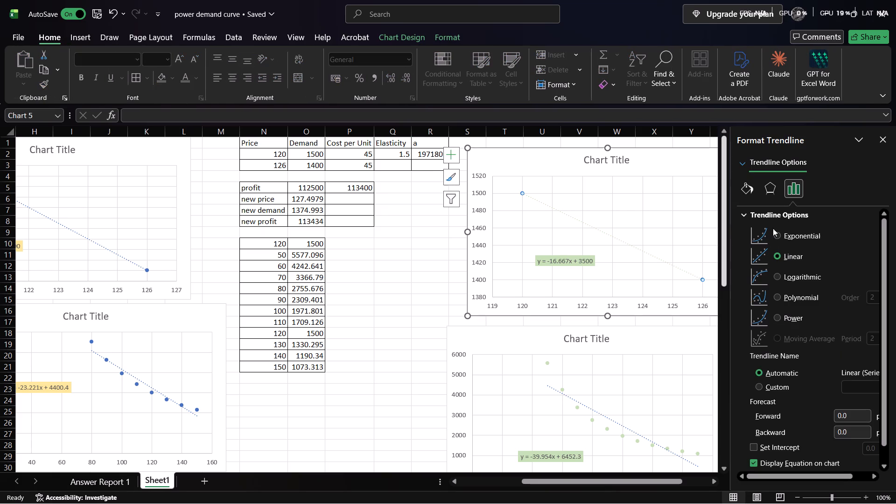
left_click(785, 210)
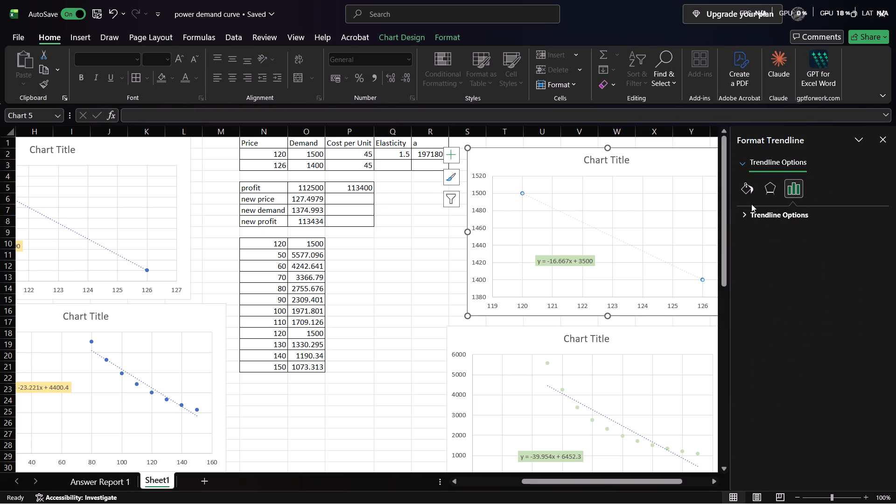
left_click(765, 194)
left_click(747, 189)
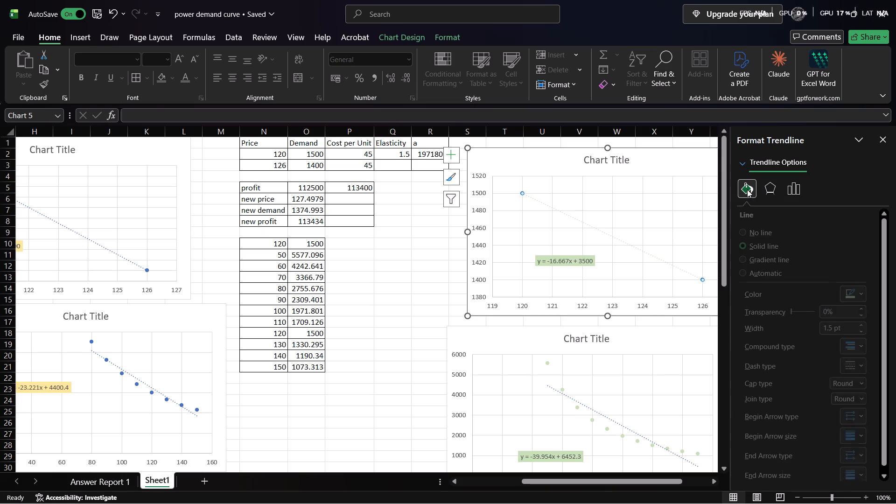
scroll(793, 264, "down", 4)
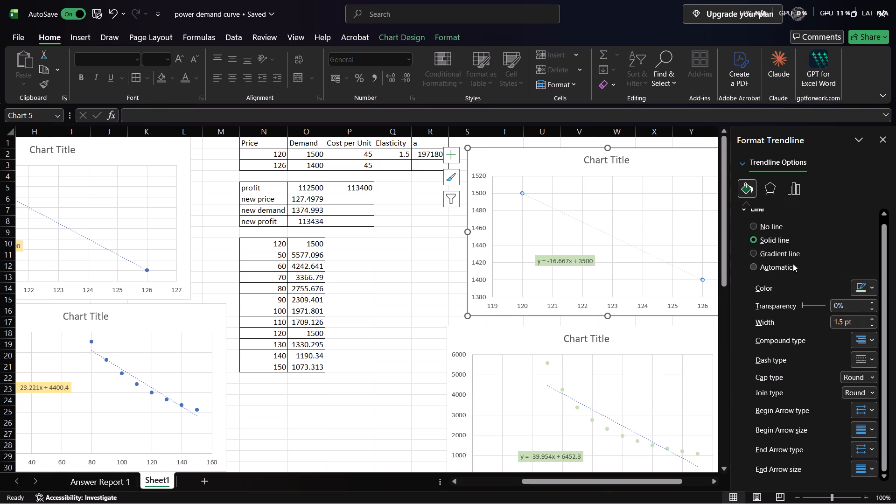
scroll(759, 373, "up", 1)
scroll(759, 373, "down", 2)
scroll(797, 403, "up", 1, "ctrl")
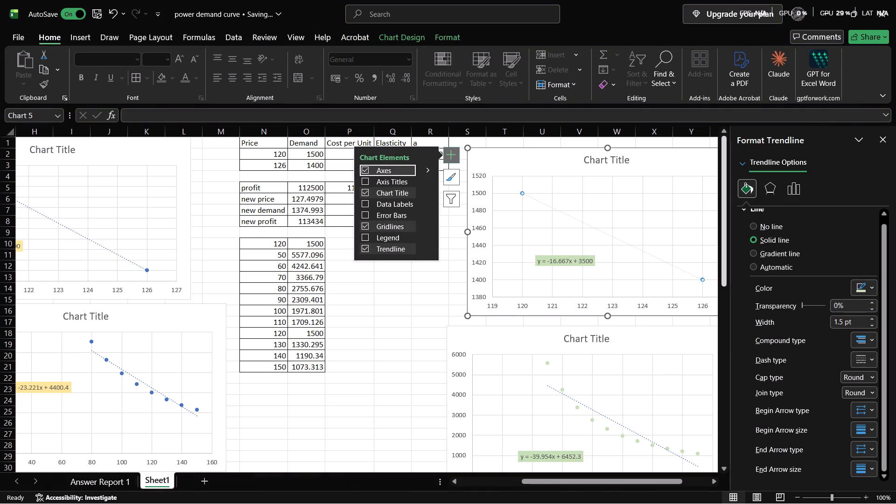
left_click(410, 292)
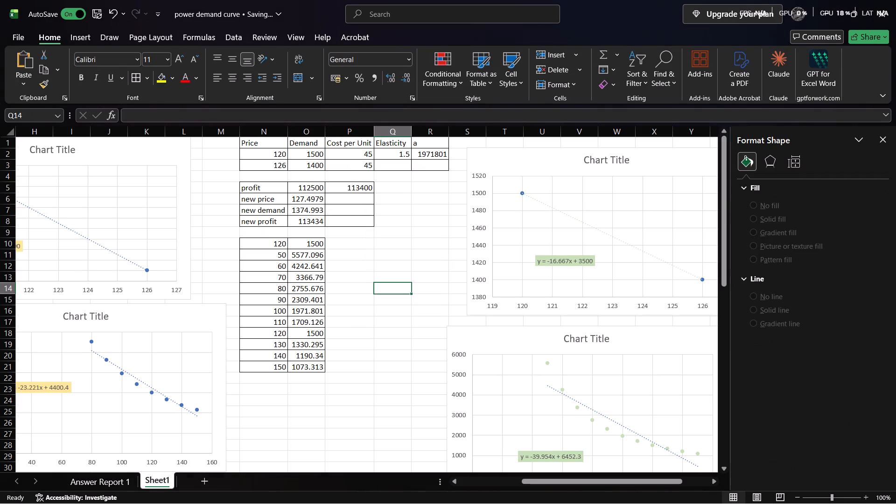
Check the line settings of the lower chart's data series and the upper two-point chart's trendline.
left_click(550, 363)
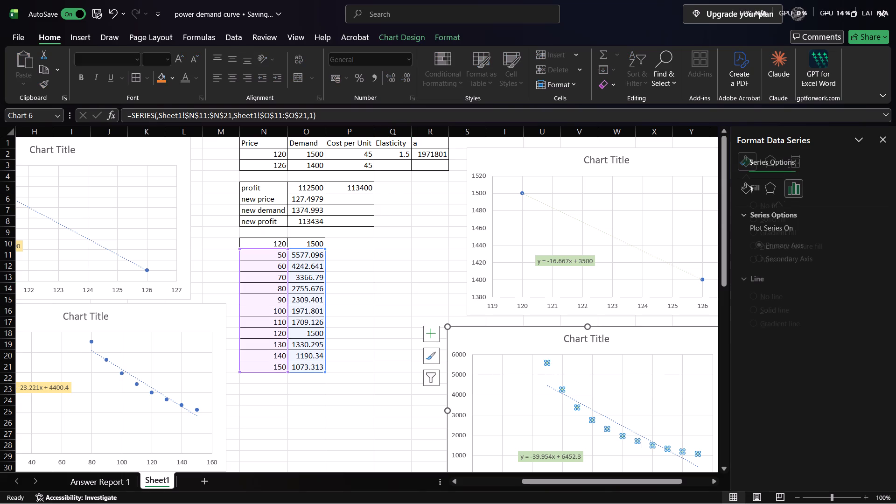
left_click(747, 185)
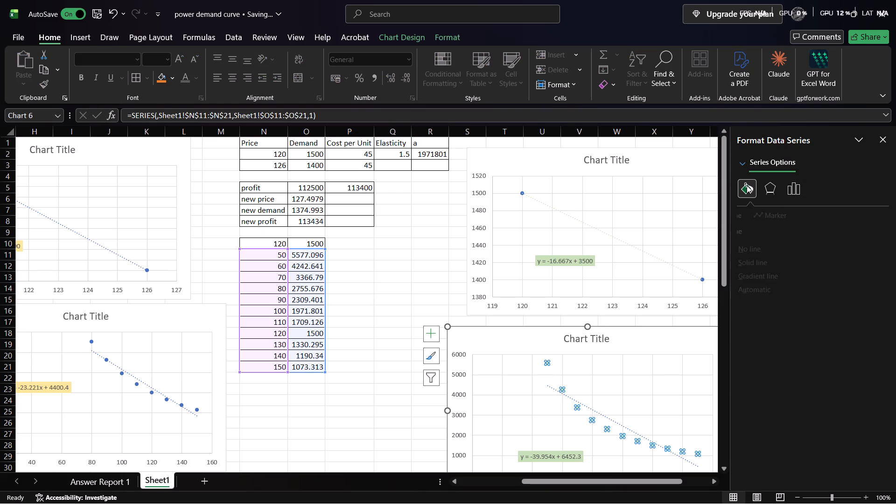
left_click(591, 226)
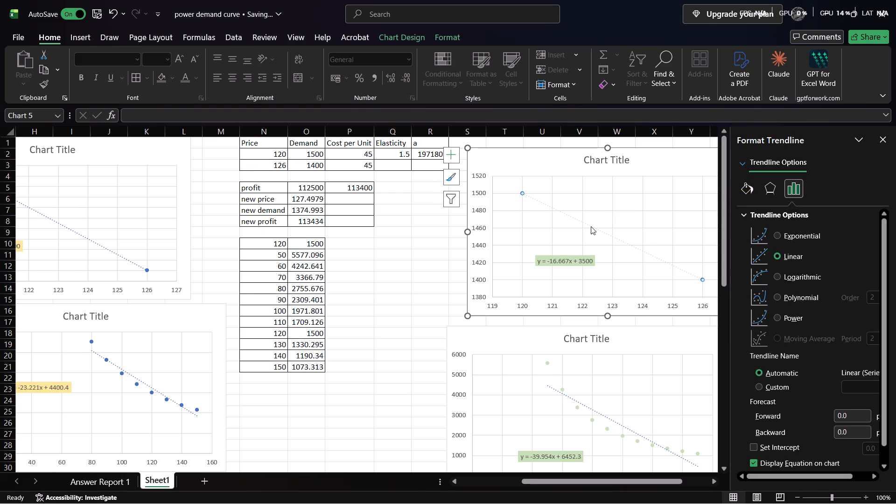
left_click(746, 192)
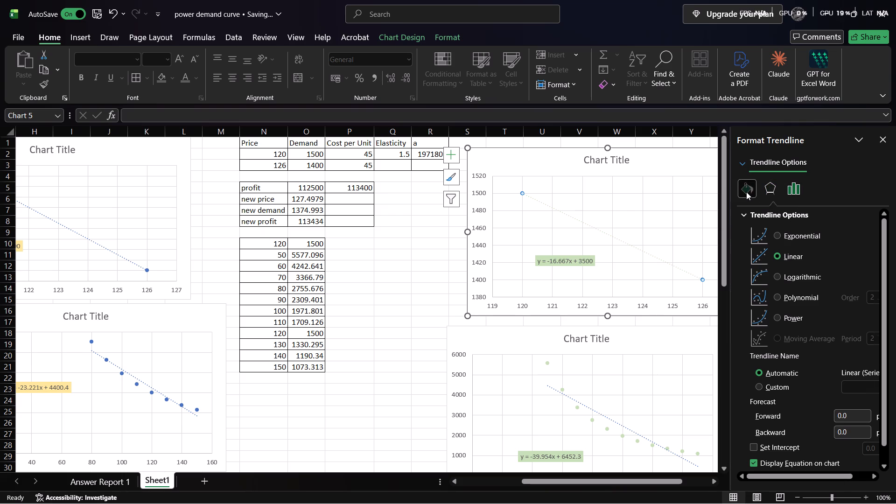
scroll(811, 365, "up", 7)
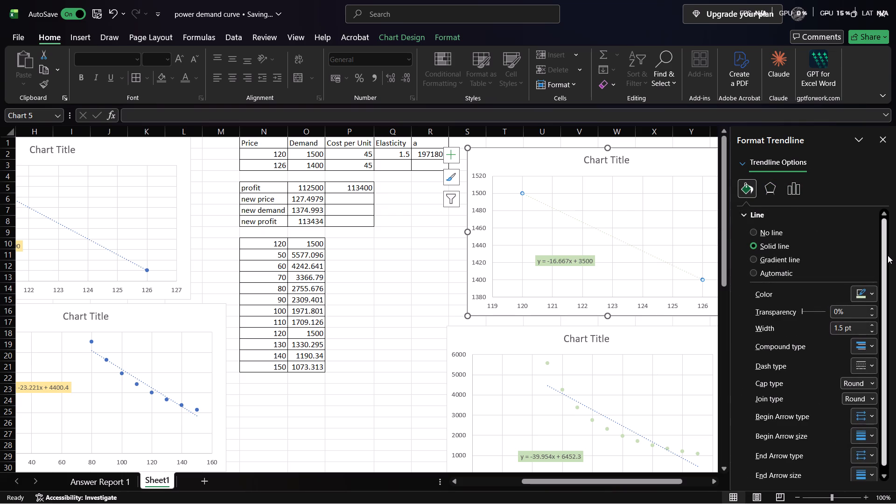
left_click_drag(888, 256, 883, 222)
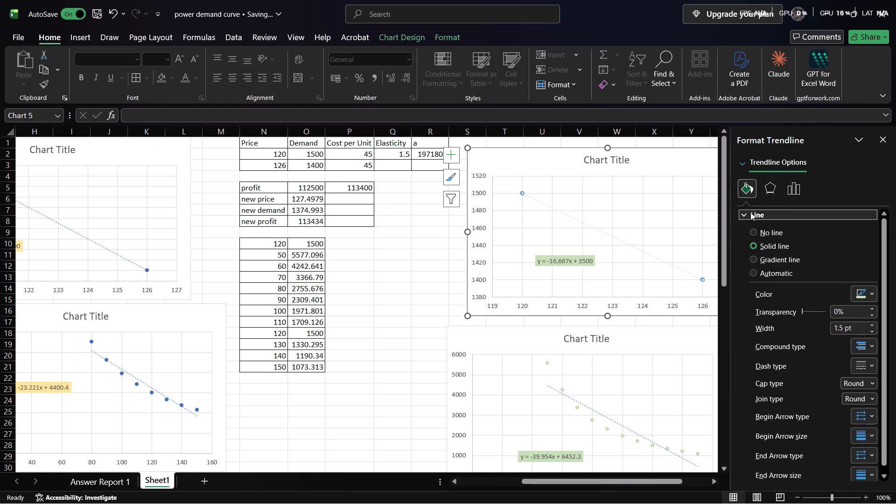
Format the lower chart's trendline as a solid light green line and close the trendline formatting.
left_click(564, 395)
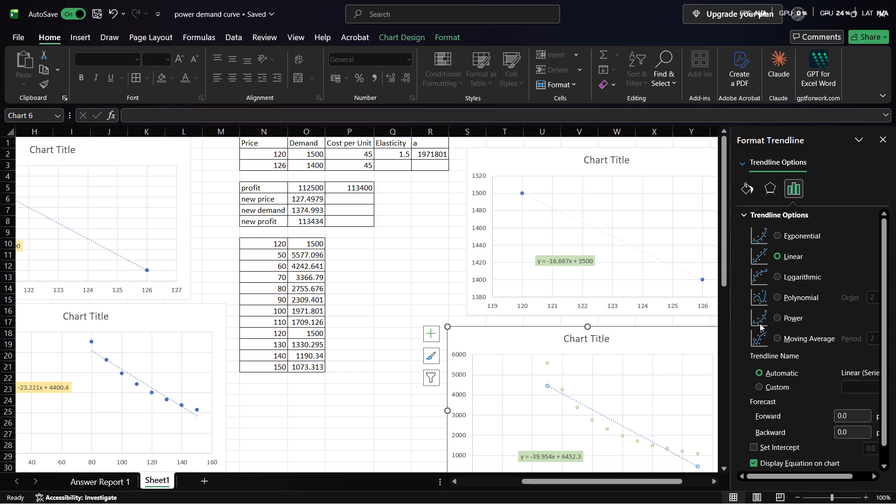
left_click(749, 197)
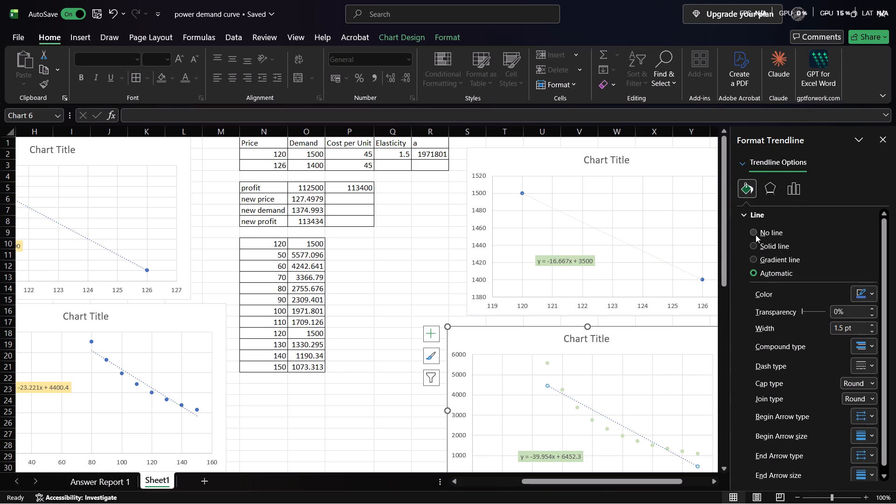
left_click(754, 241)
left_click(862, 299)
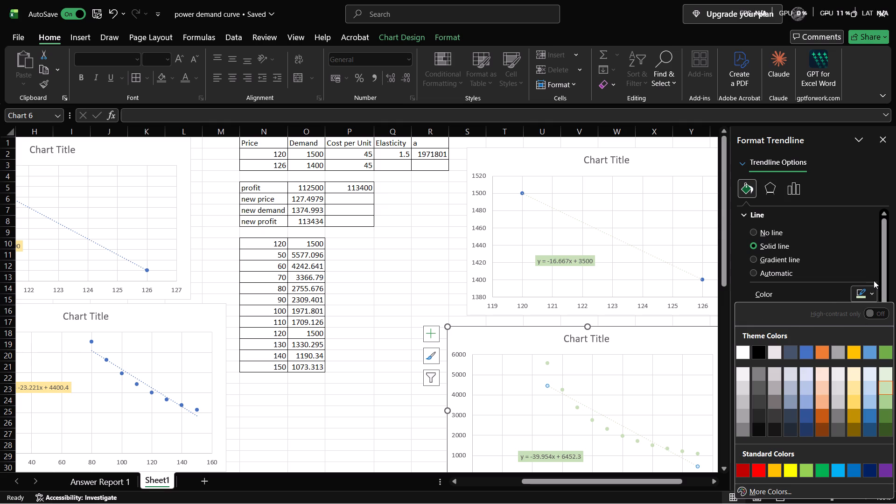
left_click(874, 280)
triple_click(861, 289)
left_click(558, 340)
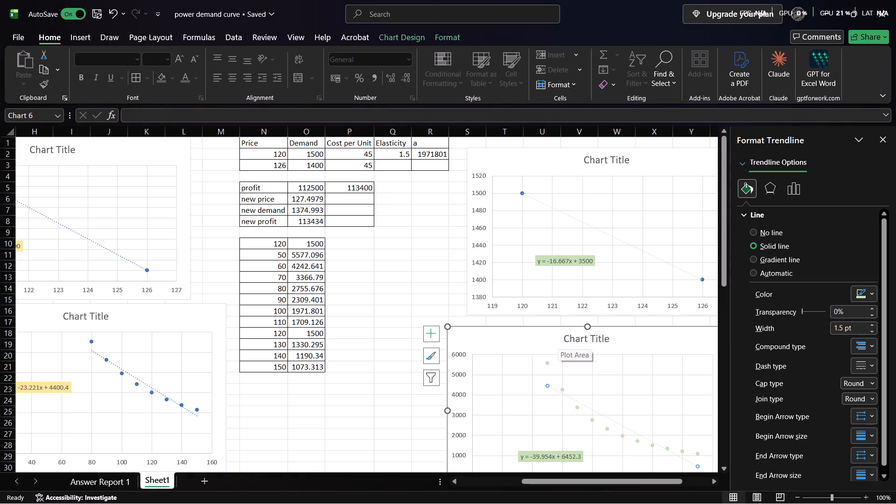
scroll(400, 282, "down", 1)
scroll(400, 282, "up", 1)
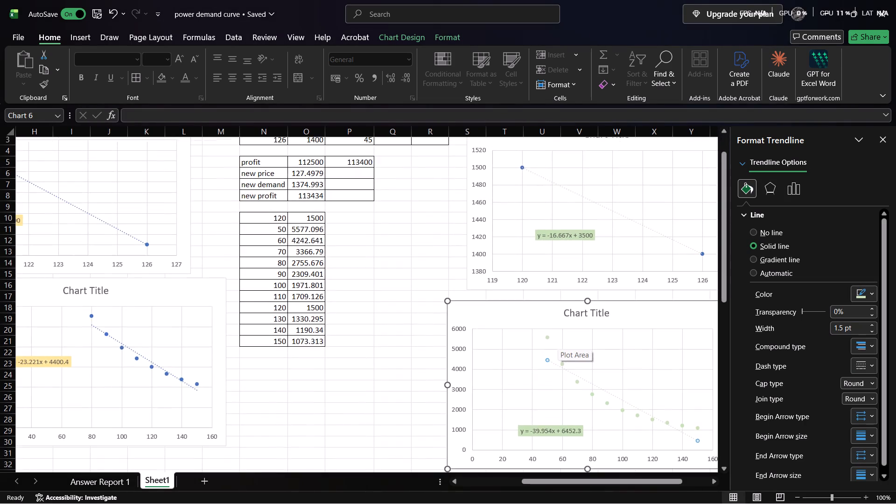
scroll(400, 282, "up", 1)
scroll(400, 282, "down", 1)
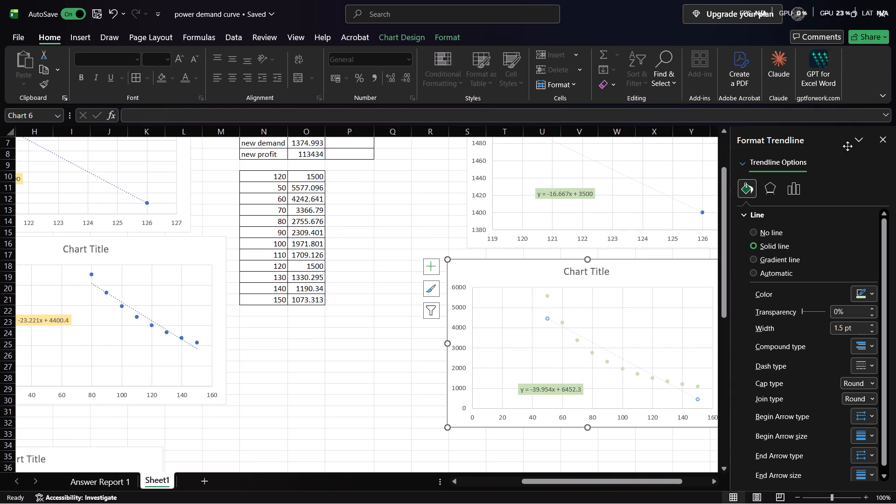
left_click(883, 139)
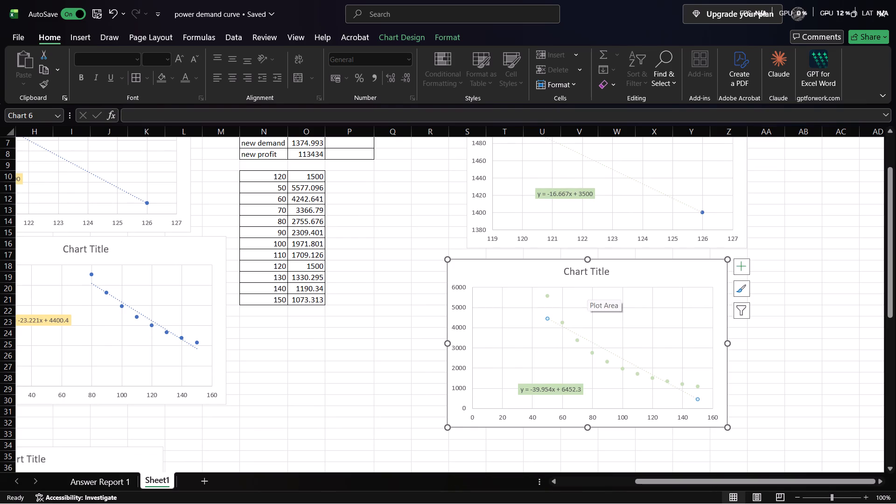
Review the price and demand table, covering the 120 row and prices 50 to 150, alongside the charts.
left_click_drag(552, 272, 572, 270)
scroll(572, 270, "up", 3)
left_click(429, 257)
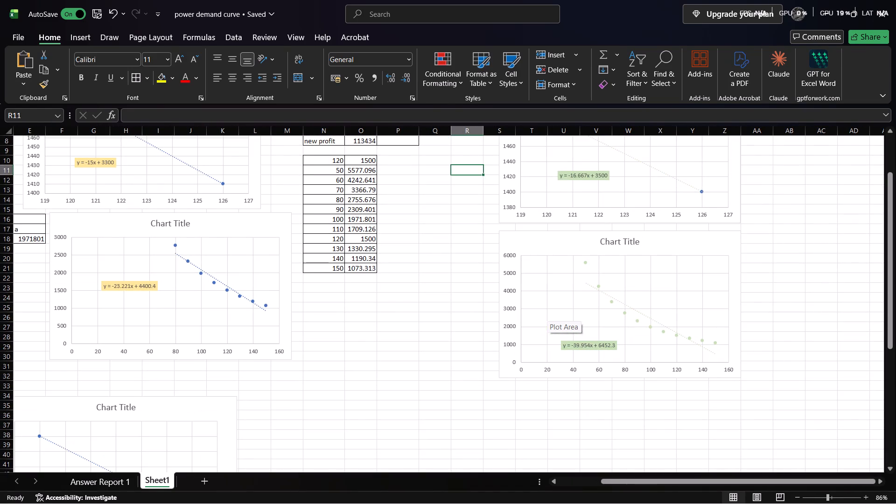
left_click_drag(424, 263, 417, 302)
scroll(417, 302, "up", 2)
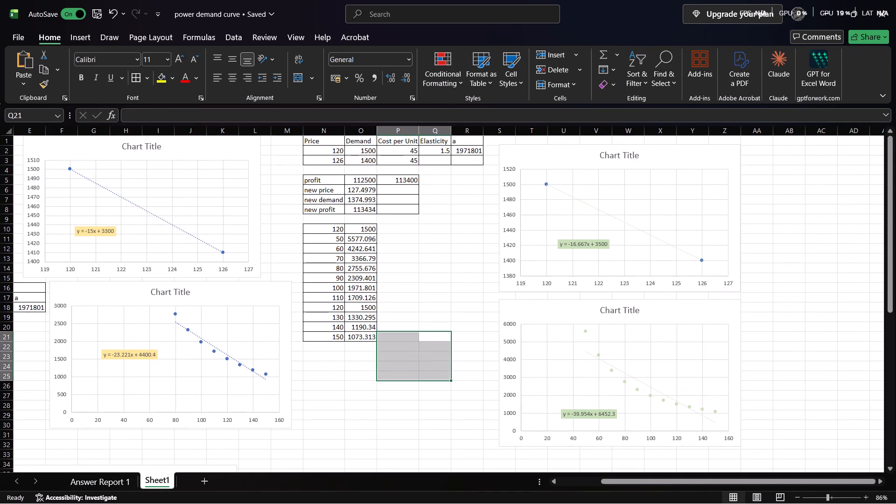
left_click_drag(363, 231, 318, 231)
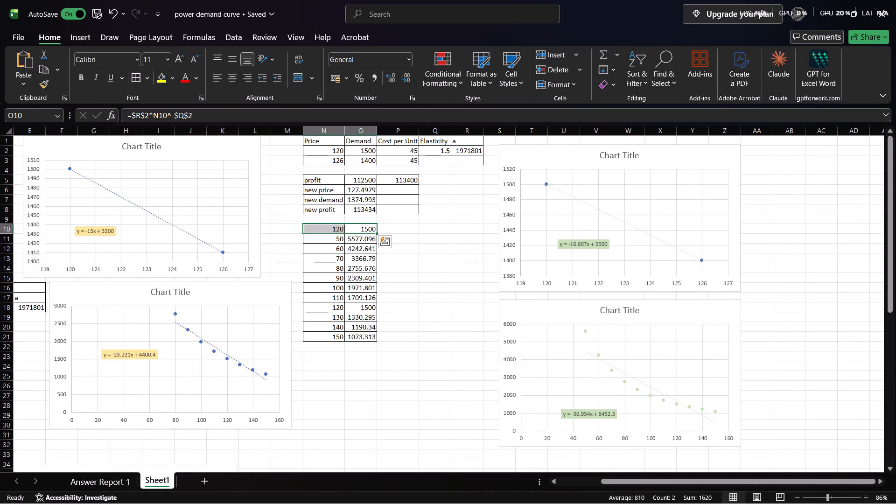
left_click(312, 242)
left_click_drag(318, 237, 387, 316)
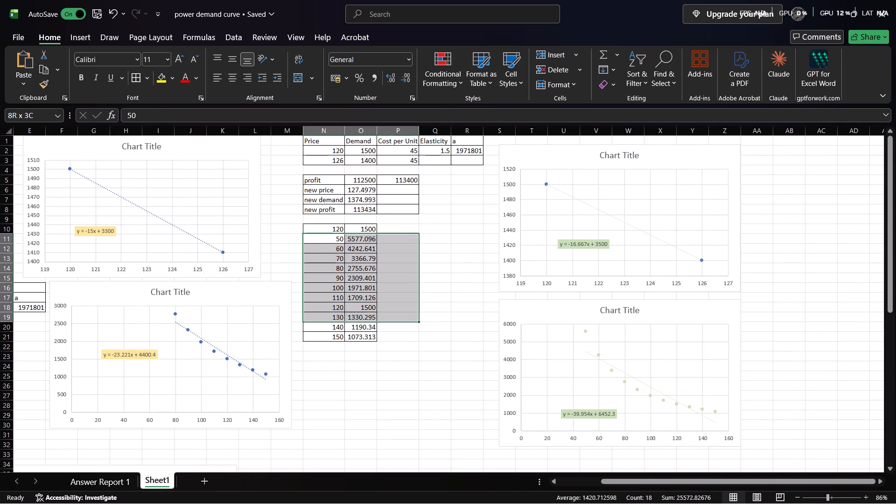
left_click_drag(387, 316, 360, 334)
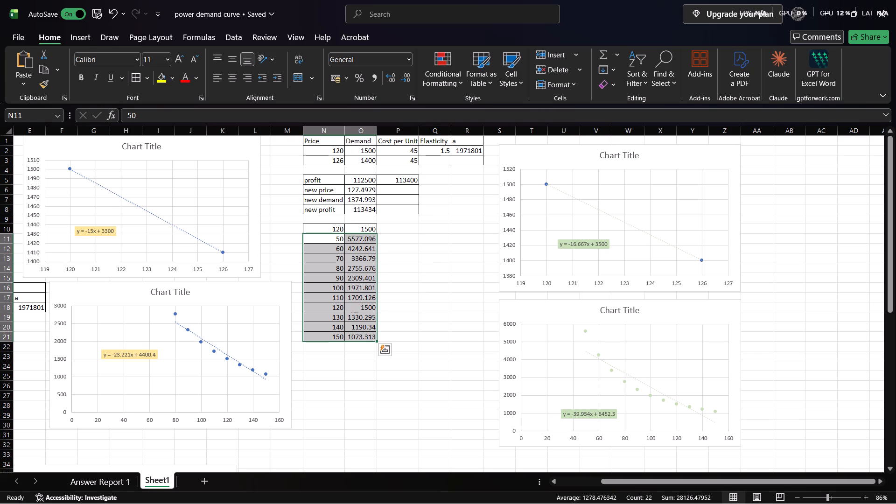
left_click(422, 309)
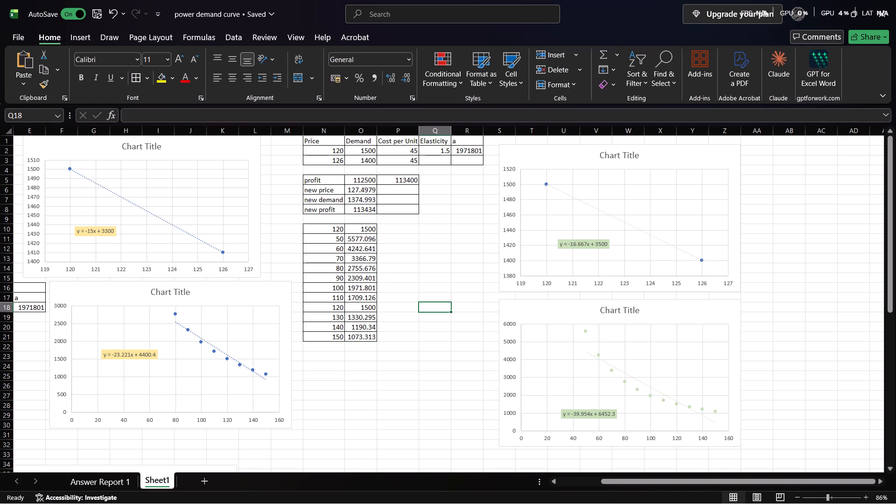
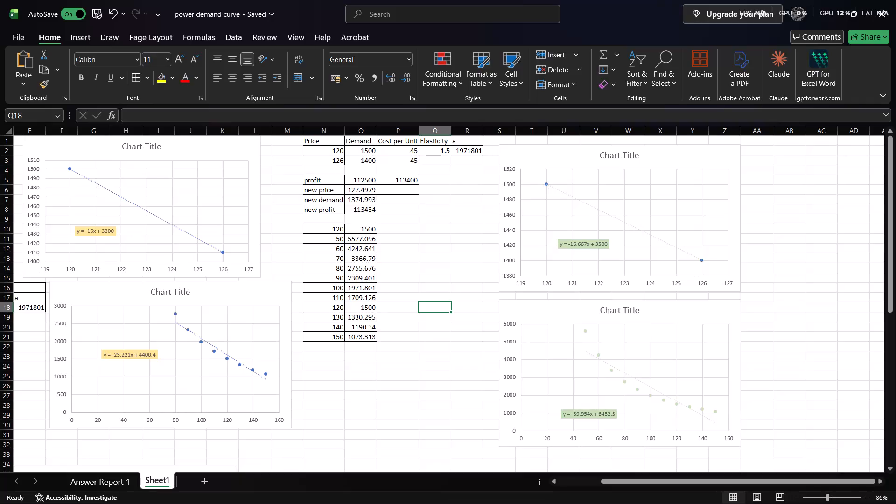
Review the power demand table and both green charts alongside the worked examples elsewhere on the sheet.
left_click(365, 307)
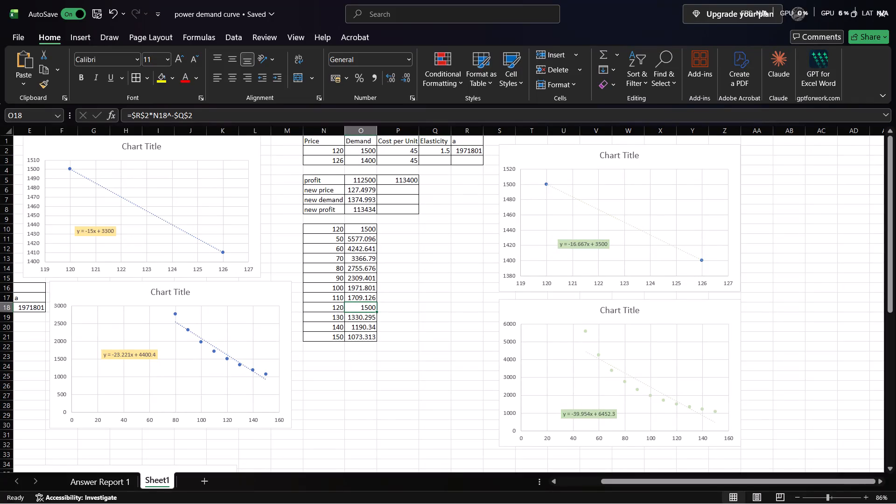
left_click(546, 244)
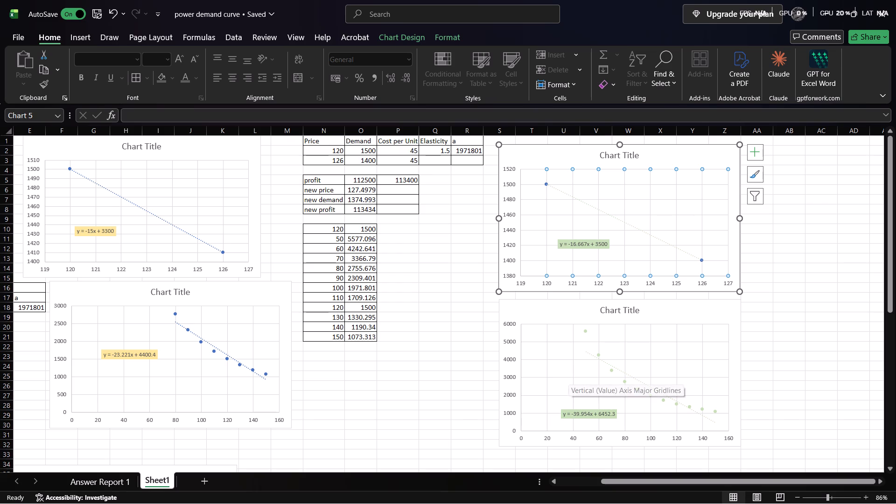
left_click(507, 313)
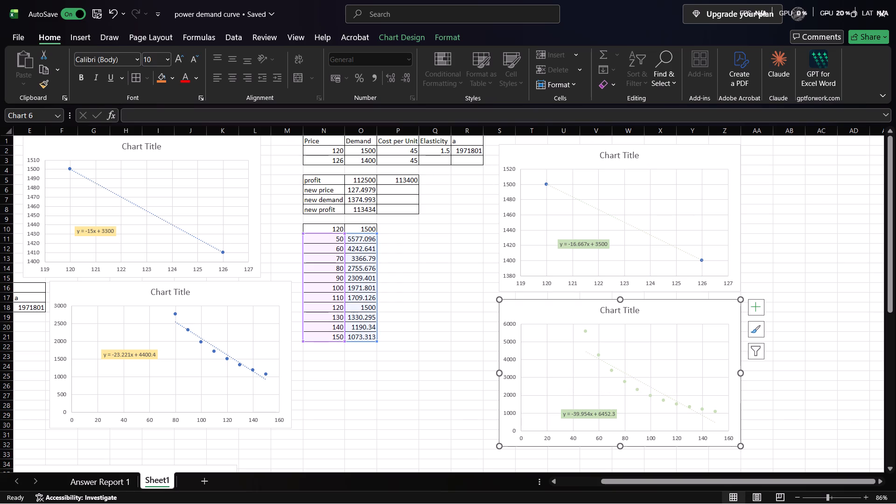
left_click(434, 316)
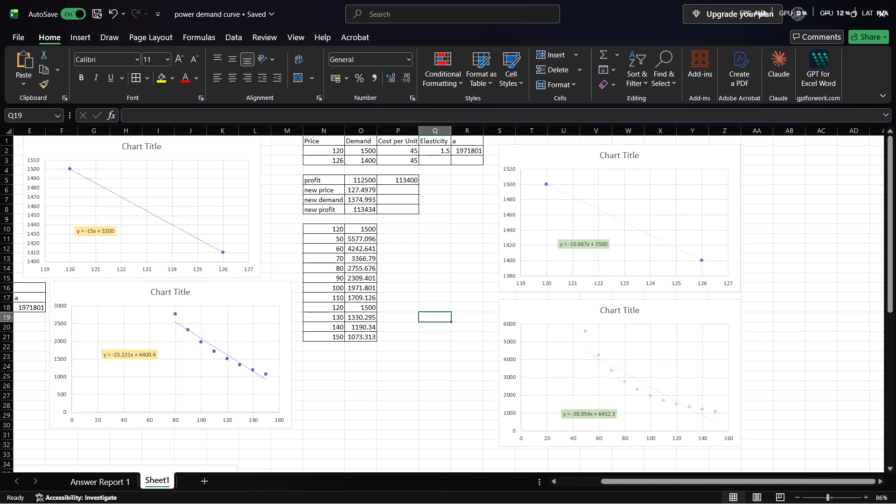
left_click(375, 334)
scroll(307, 385, "right", 2)
scroll(307, 385, "up", 2)
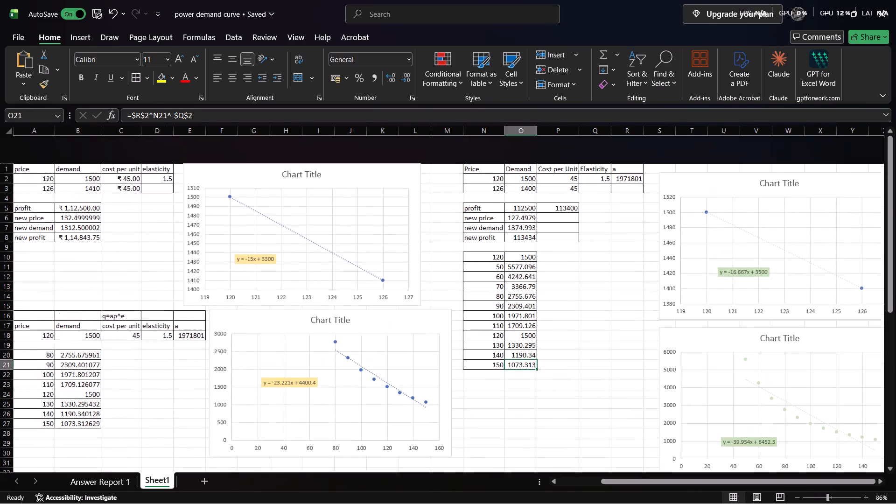
scroll(307, 385, "down", 4)
scroll(307, 385, "up", 1)
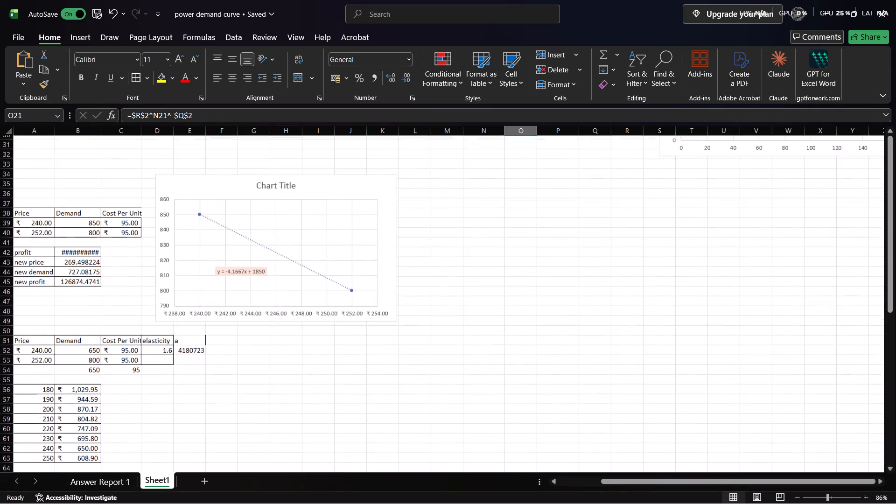
scroll(307, 385, "up", 2)
scroll(349, 335, "down", 2)
scroll(349, 335, "up", 5)
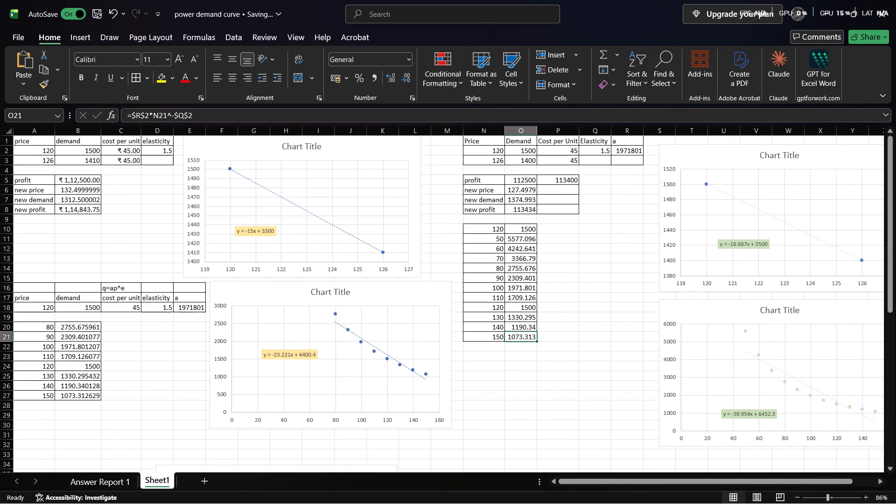
scroll(530, 385, "left", 4)
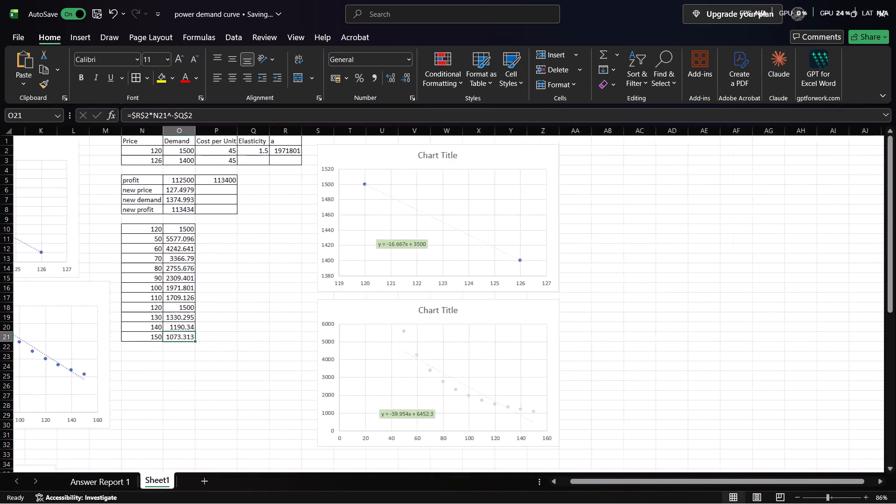
scroll(530, 385, "right", 4)
scroll(530, 385, "left", 1)
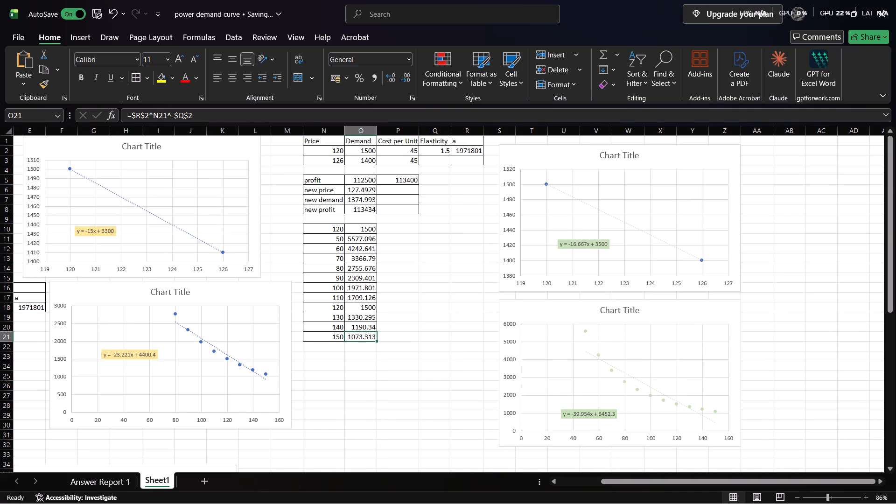
Enter 1 as the trial new price in cell P6.
left_click(408, 189)
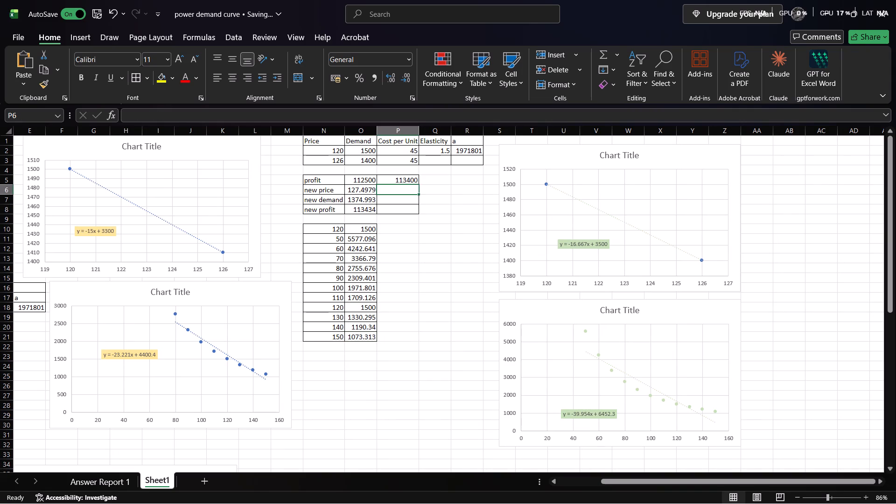
left_click(408, 189)
key("1")
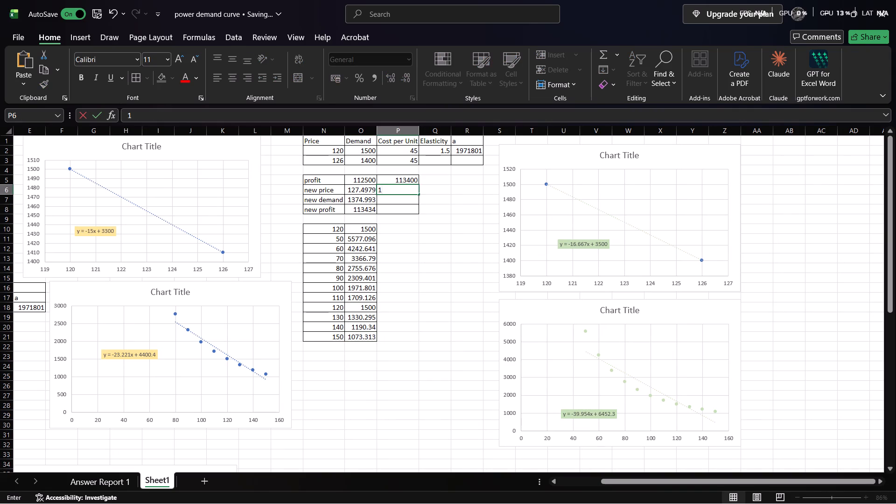
left_click(403, 203)
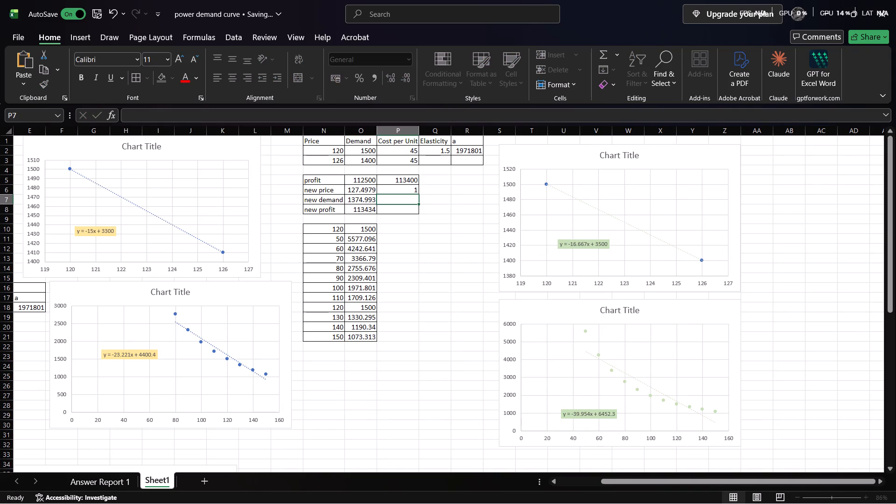
Enter the new demand formula =-16.667*P6+3500 in cell P7, using the upper green chart's trendline equation.
left_click(409, 197)
left_click(409, 197)
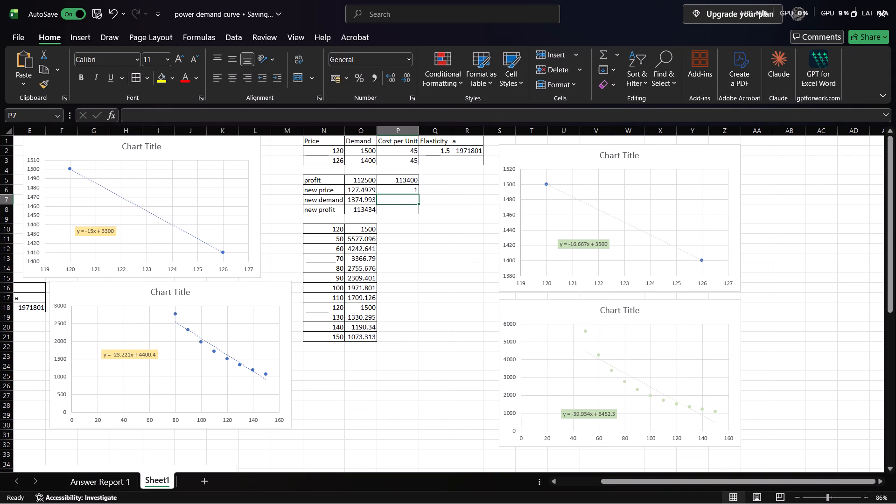
key("equal")
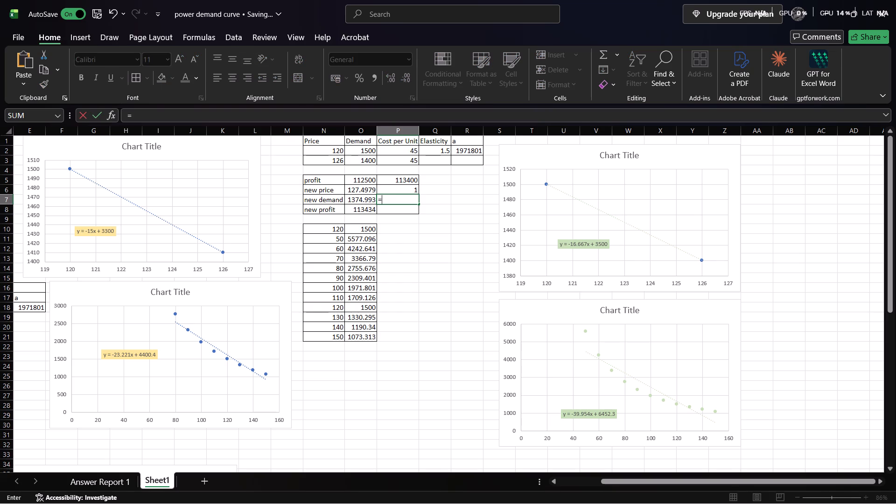
type("-16")
type(".667")
key("shift+asterisk")
left_click(403, 181)
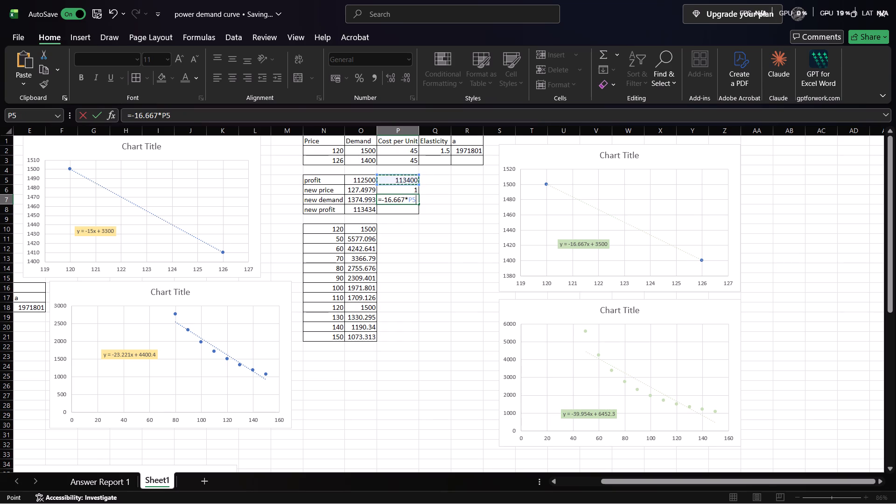
left_click(407, 188)
key("shift+plus")
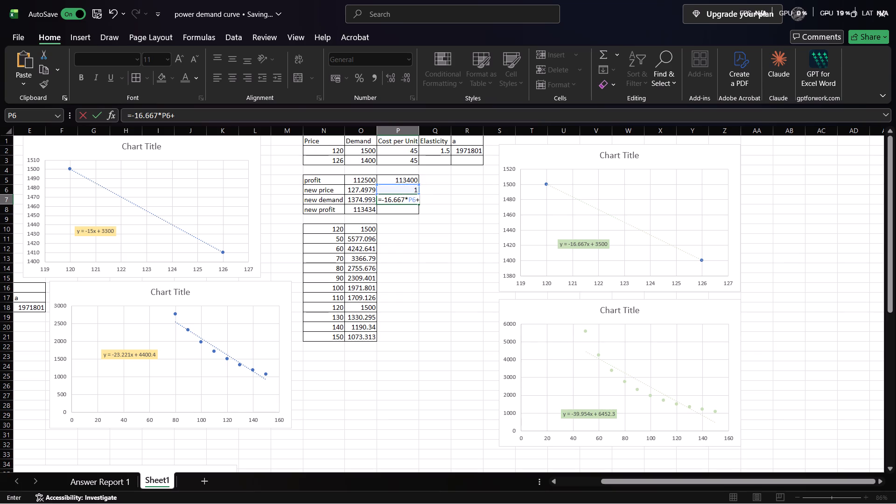
type("3500")
key("Return")
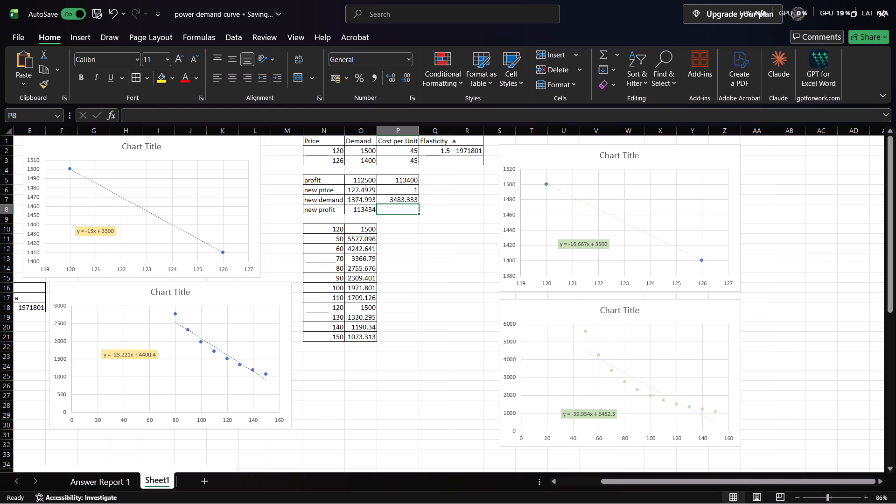
Enter the new profit formula =(P6-45)*P7 in cell P8.
key("equal")
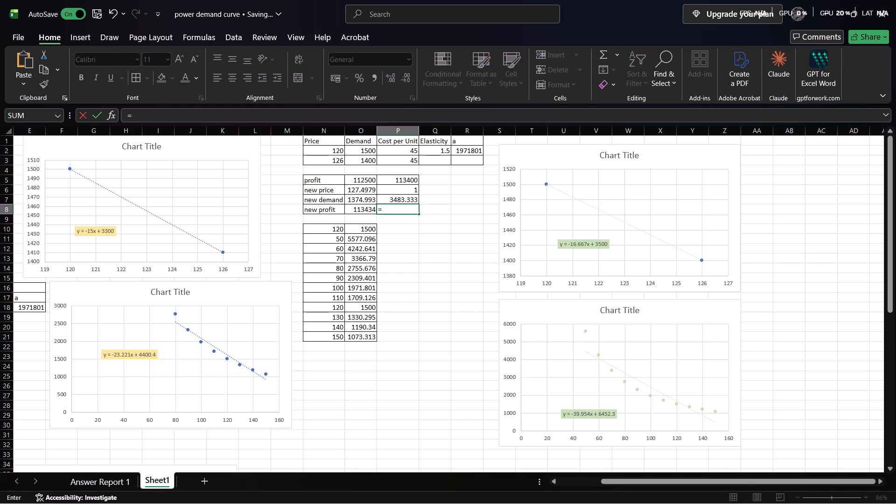
key("shift+parenleft")
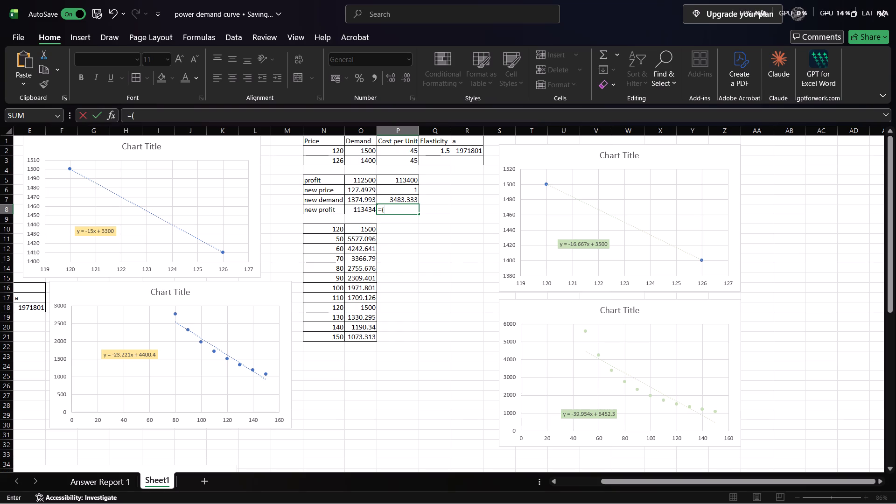
left_click(410, 191)
key("minus")
type("45")
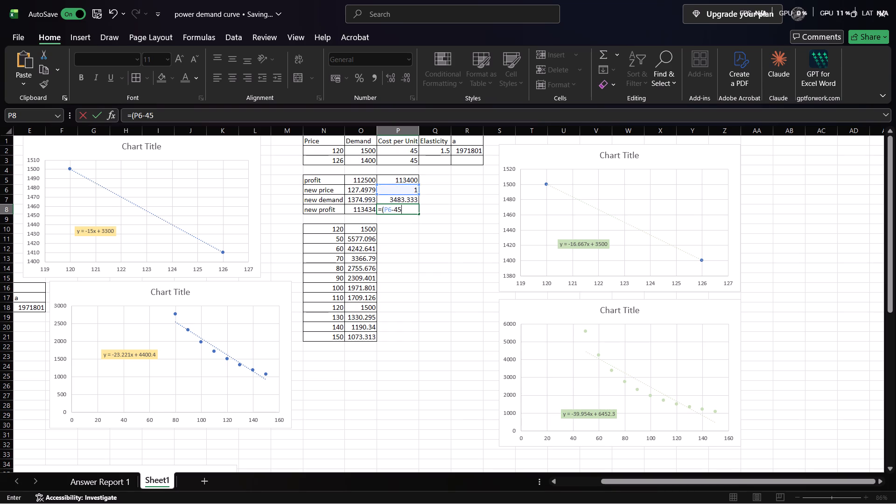
key("shift+parenright")
key("shift+asterisk")
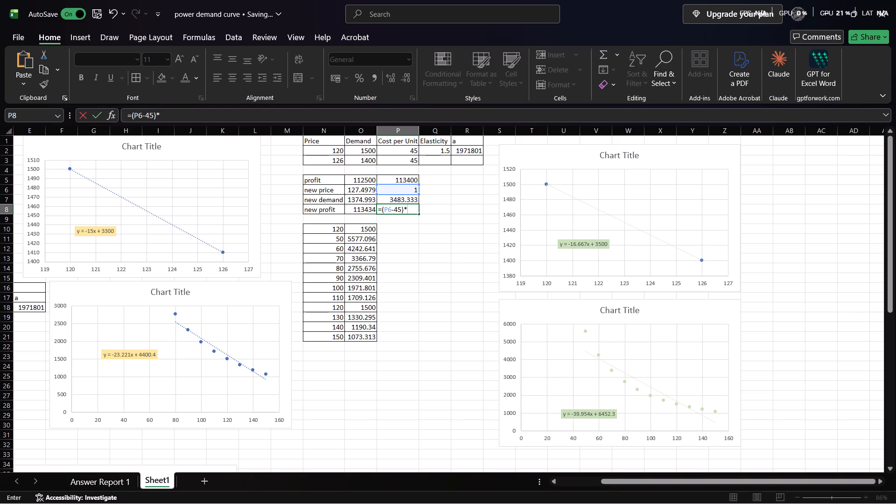
left_click(405, 200)
key("Return")
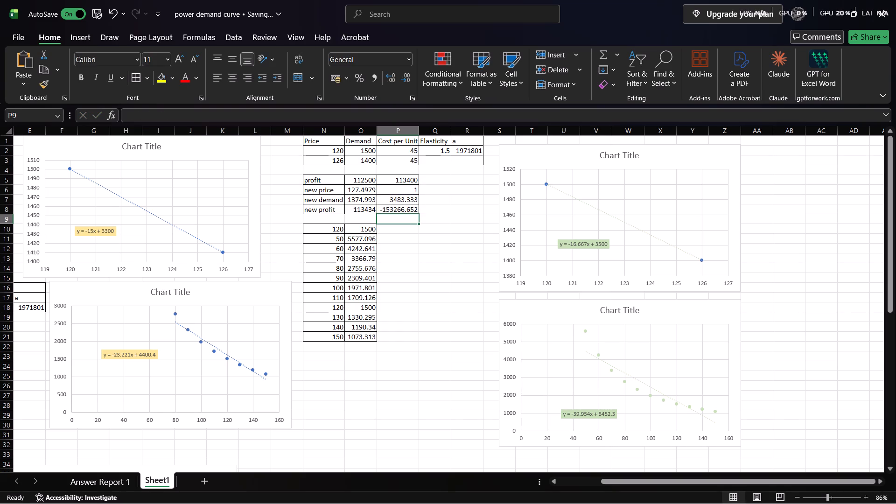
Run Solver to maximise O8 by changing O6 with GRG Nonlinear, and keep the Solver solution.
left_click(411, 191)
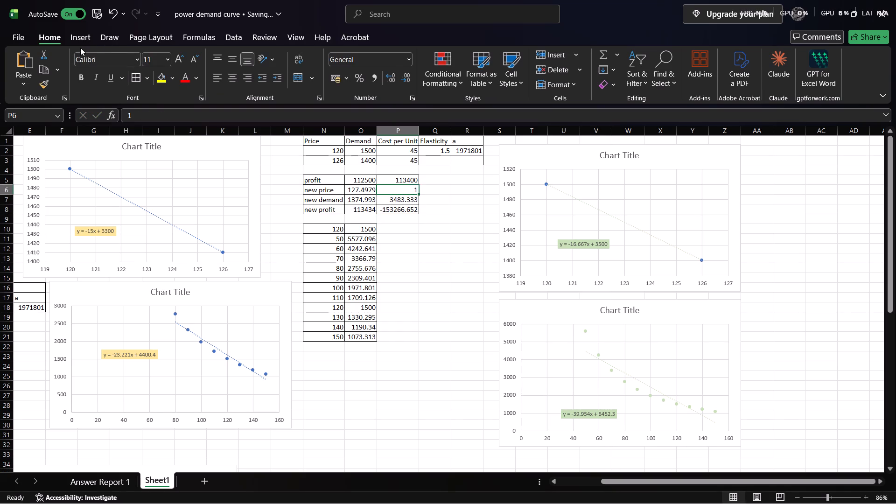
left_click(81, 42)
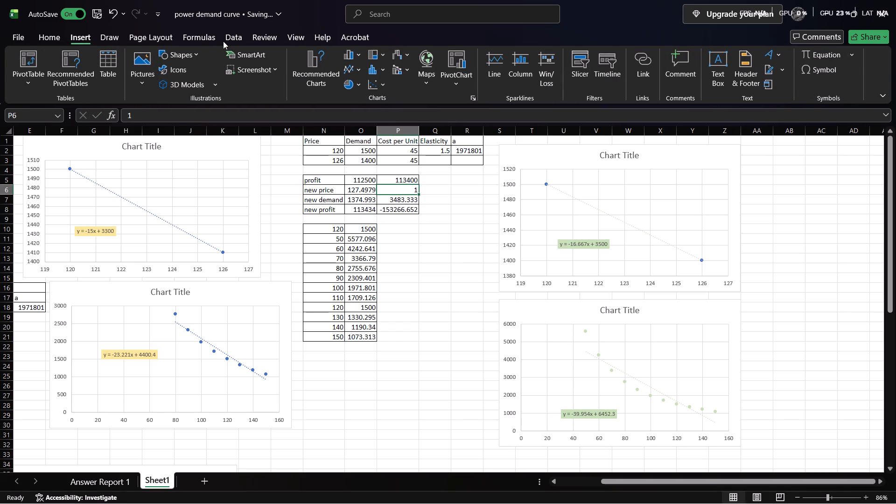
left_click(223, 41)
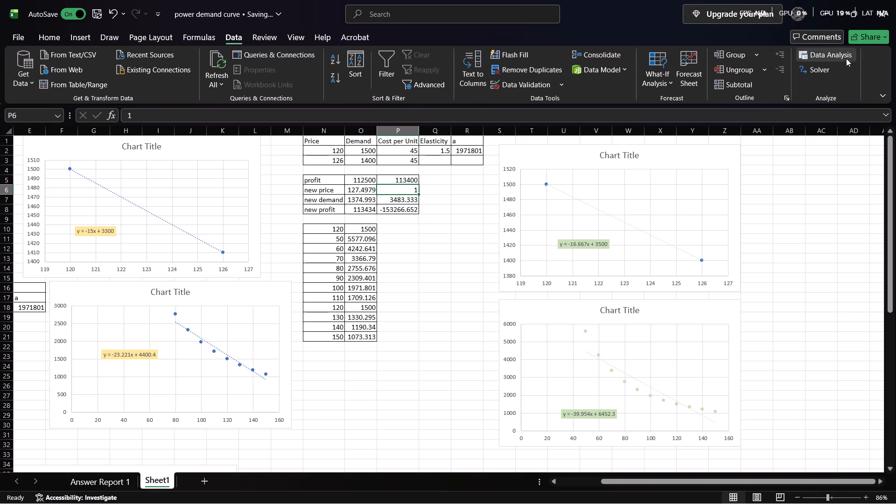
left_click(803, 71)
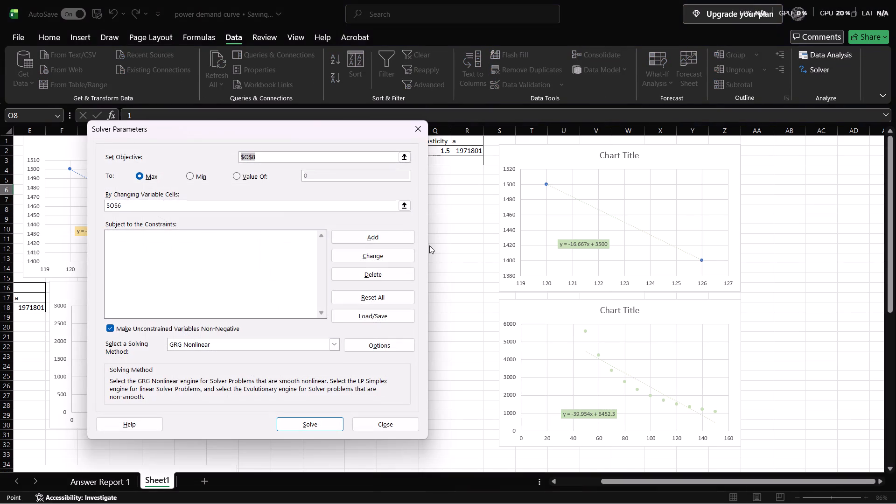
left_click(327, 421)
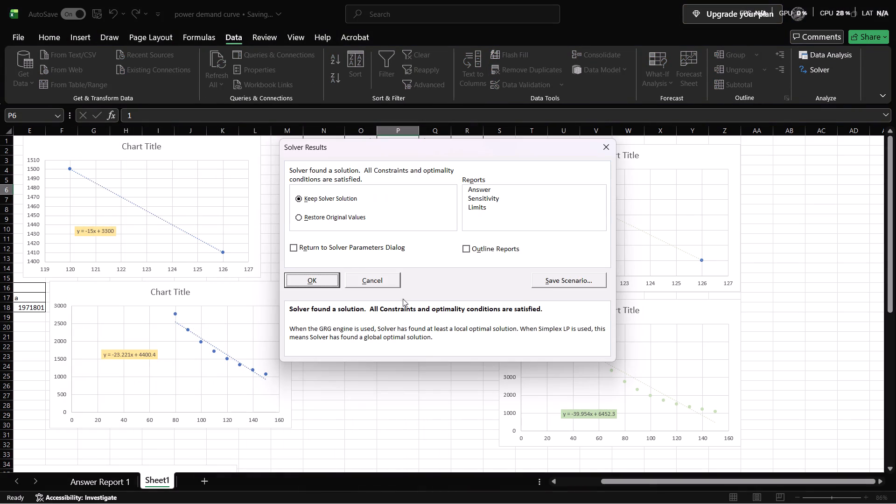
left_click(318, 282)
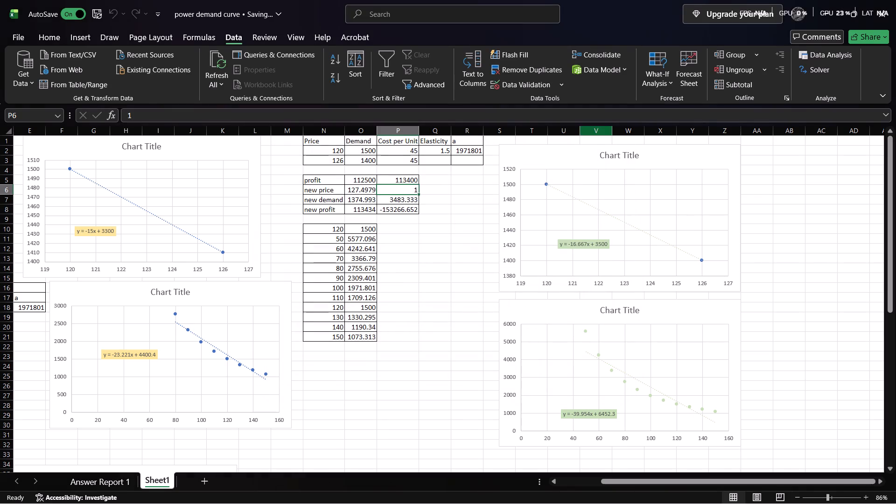
Run Solver to maximise P8 by changing P6 with GRG Nonlinear, and keep the Solver solution.
left_click(805, 74)
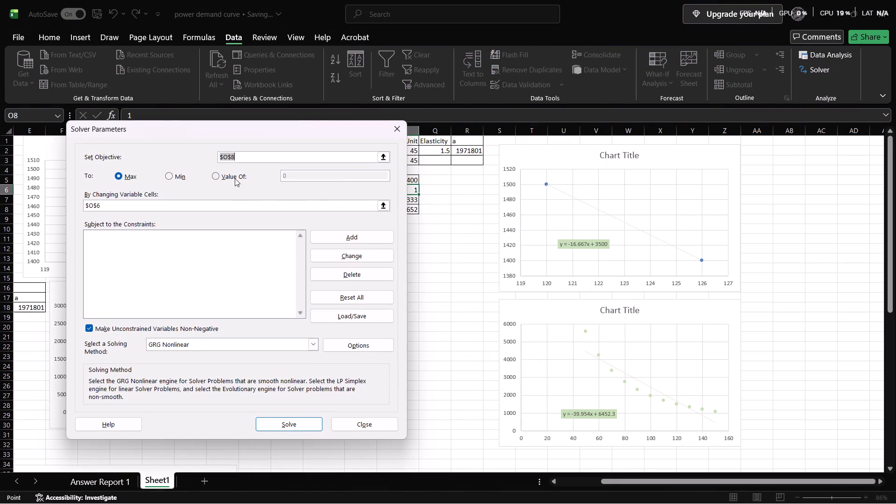
left_click_drag(349, 137, 616, 217)
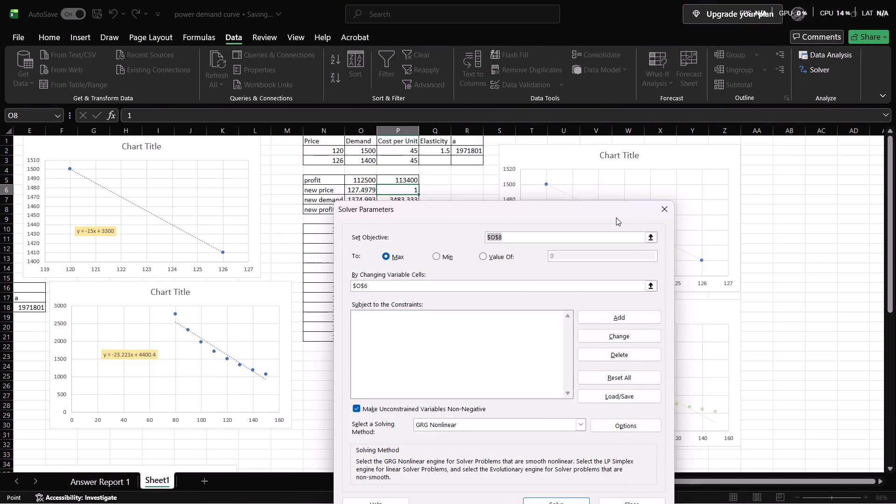
left_click_drag(625, 207, 848, 143)
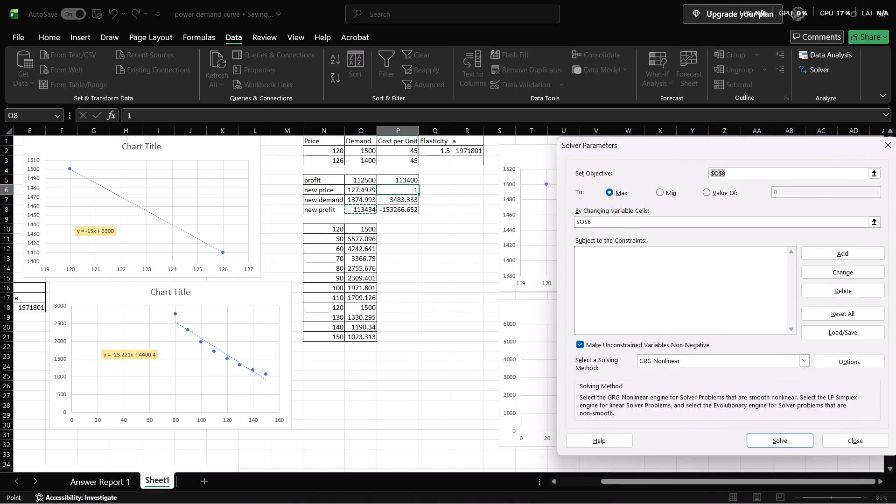
left_click(407, 190)
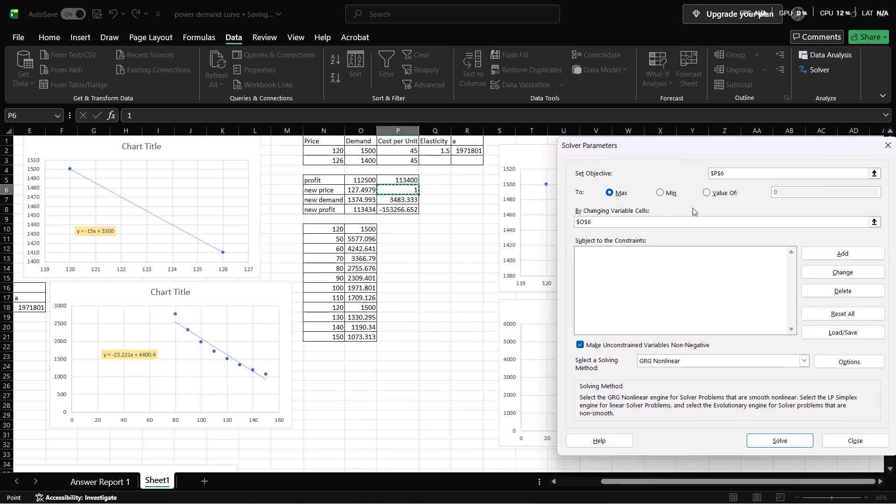
left_click(393, 212)
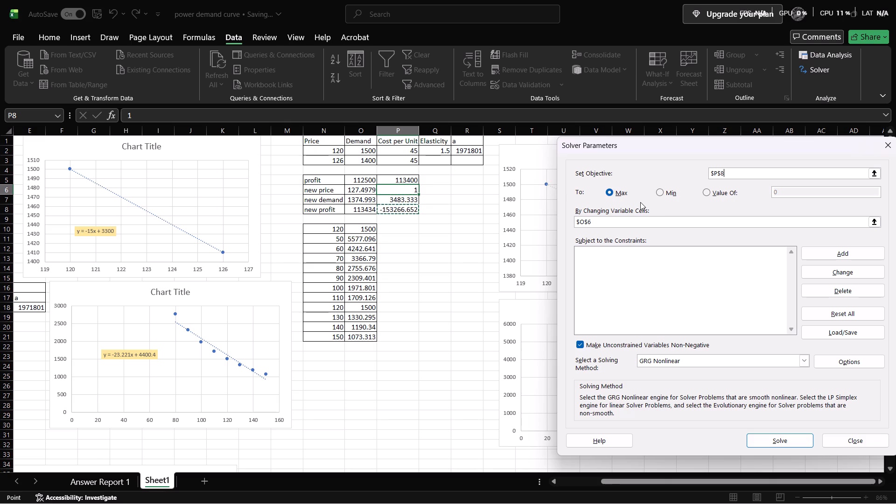
left_click(621, 221)
left_click(414, 189)
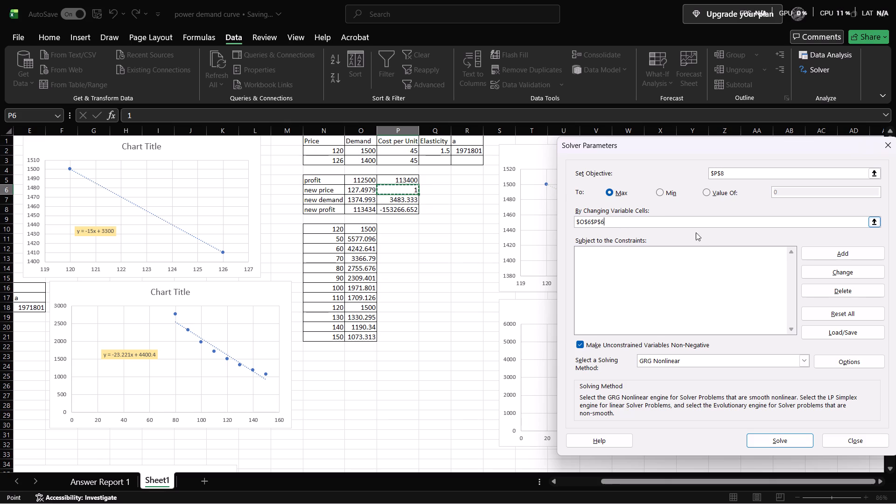
left_click_drag(676, 222, 564, 226)
key("BackSpace")
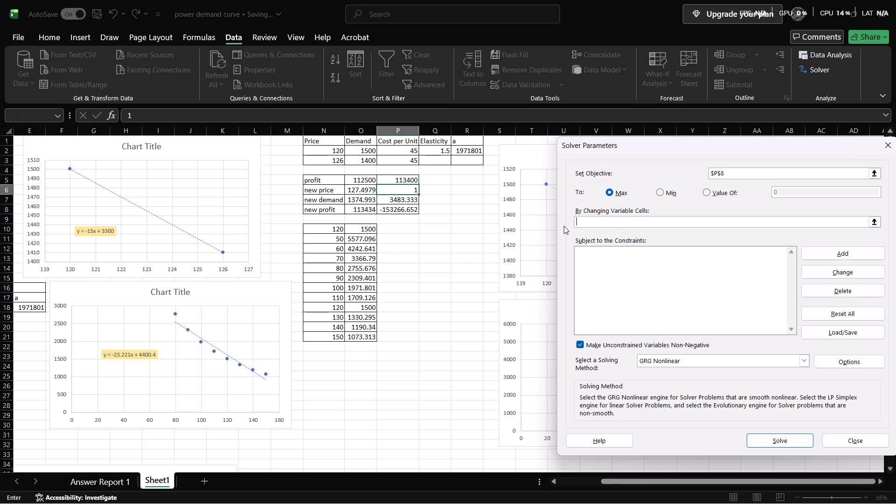
left_click(403, 190)
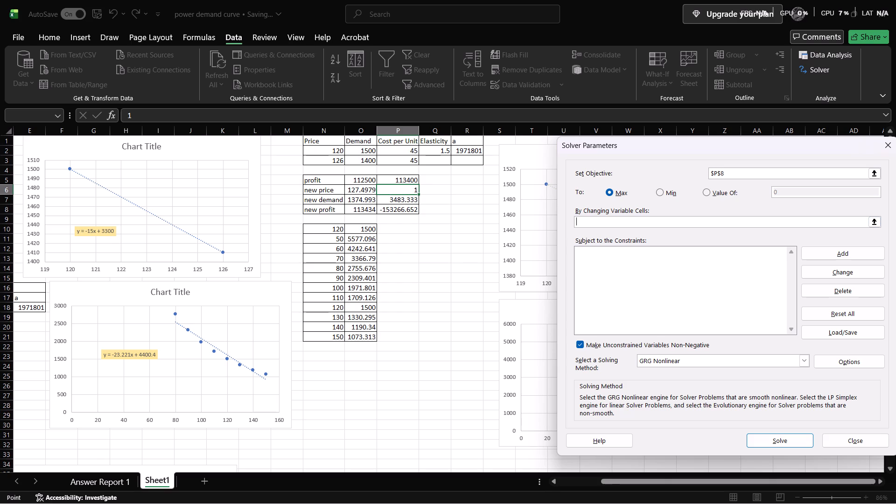
left_click(756, 435)
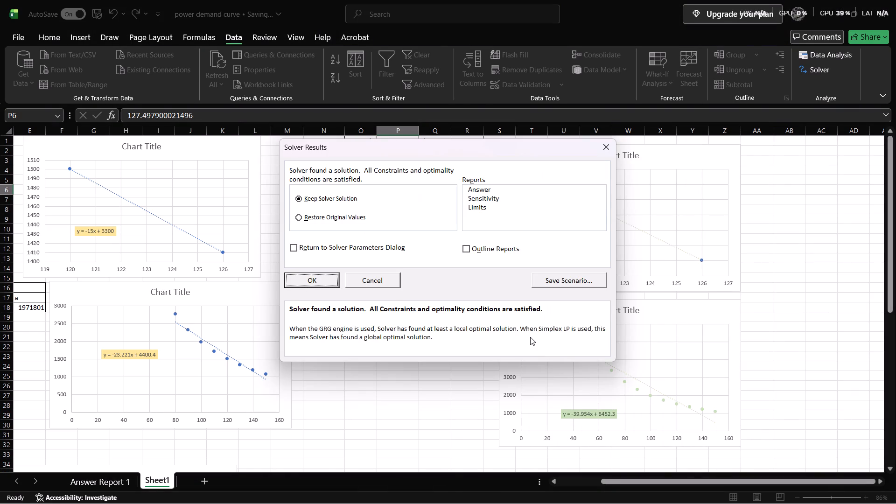
left_click(322, 273)
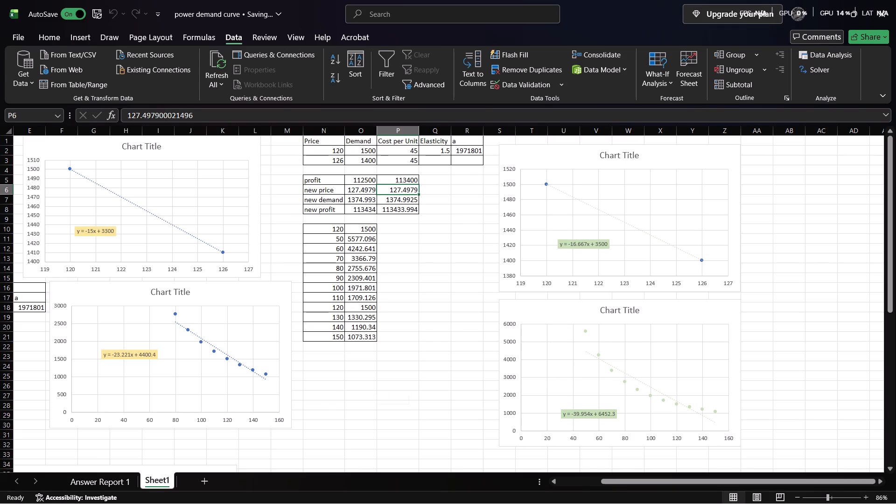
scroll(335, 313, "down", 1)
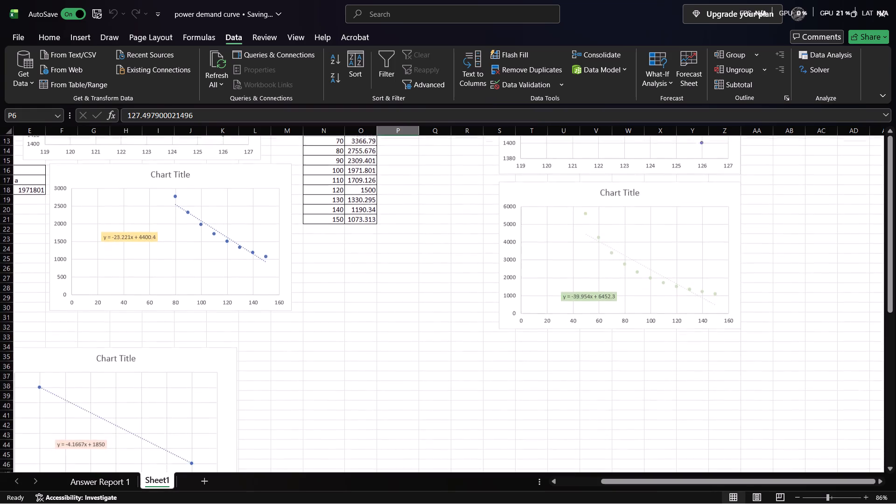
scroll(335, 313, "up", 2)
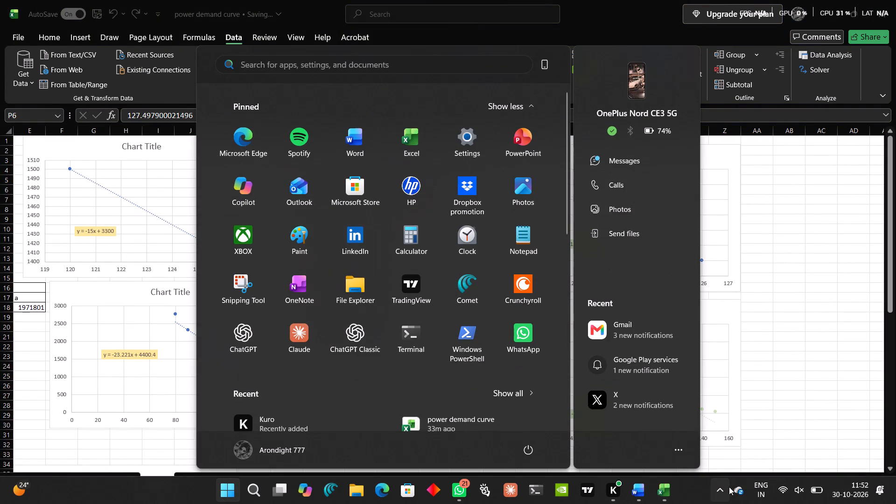
Lower the display brightness to about half in the system quick settings, and return to the worksheet.
left_click(837, 492)
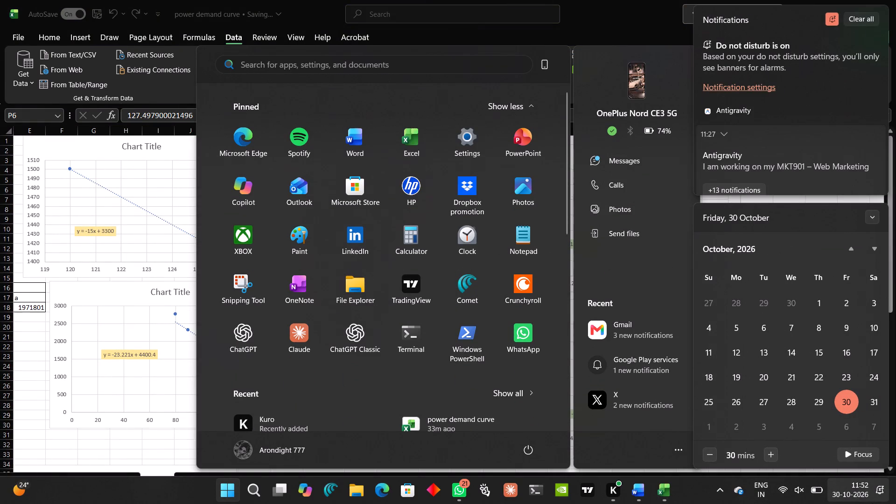
left_click_drag(837, 493, 810, 497)
left_click(810, 497)
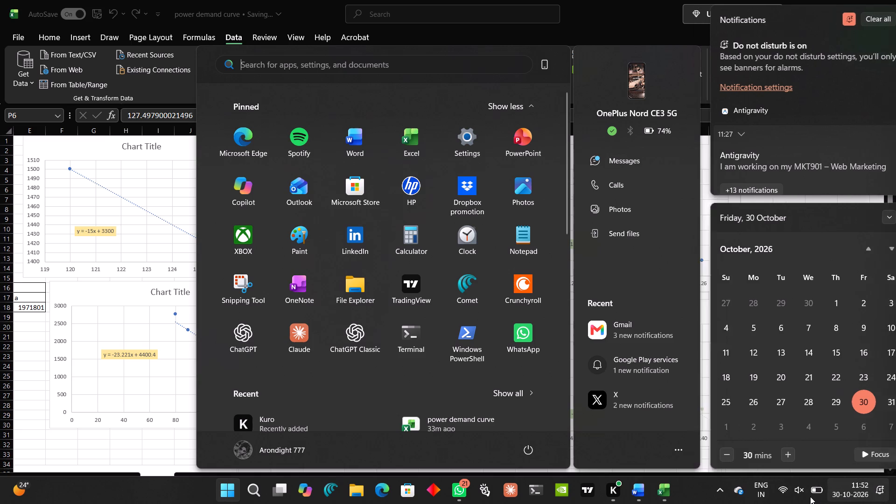
left_click(810, 497)
left_click(810, 497)
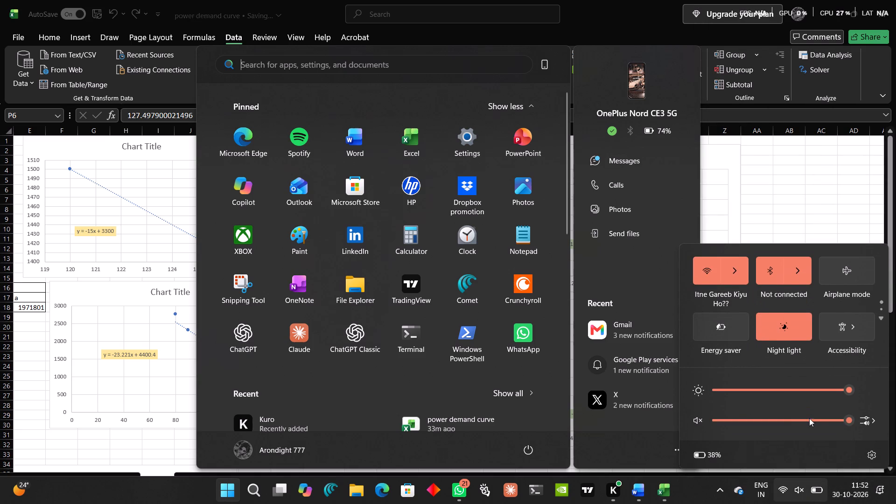
left_click(780, 392)
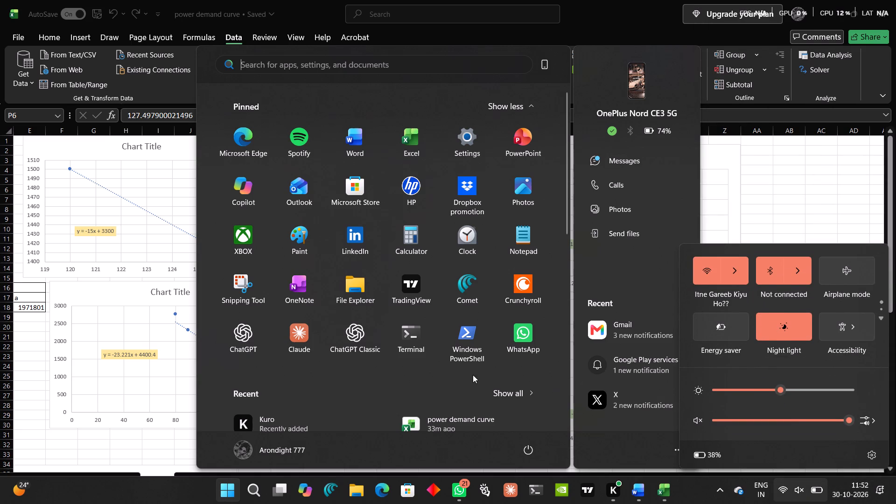
left_click(27, 364)
left_click(27, 364)
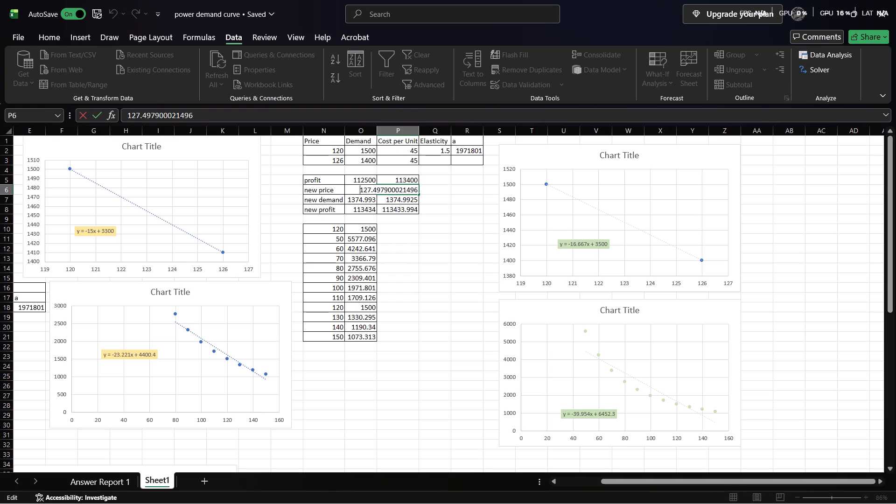
Save the power demand curve workbook.
scroll(27, 364, "right", 2)
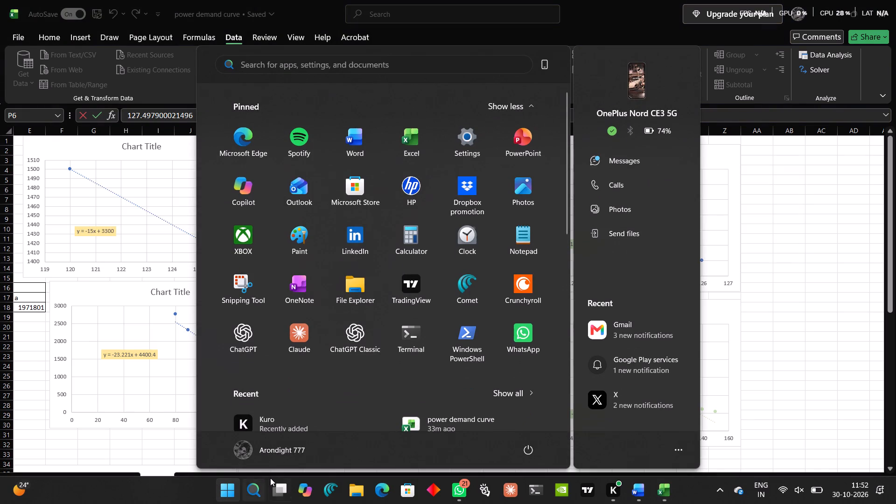
left_click(158, 441)
key("ctrl+s")
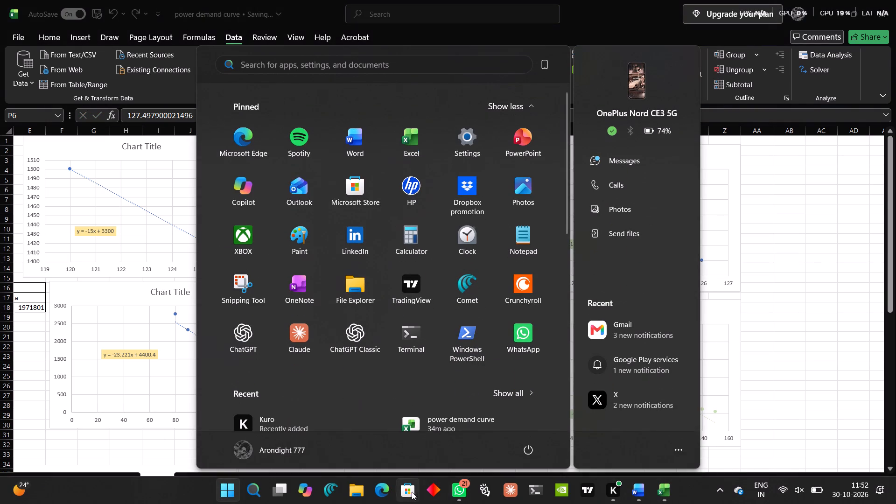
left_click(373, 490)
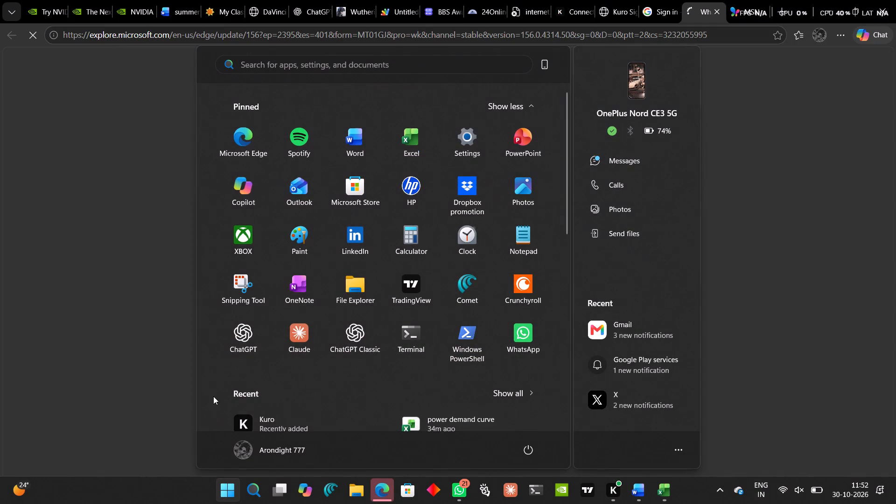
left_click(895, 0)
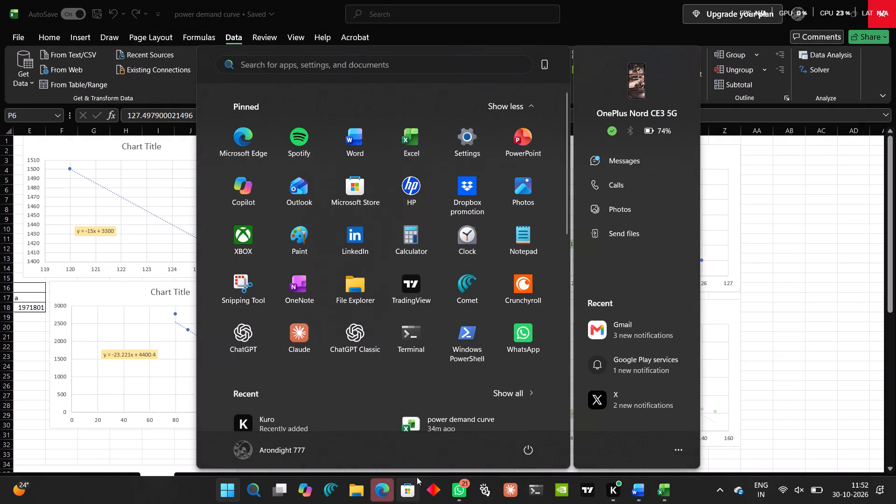
Switch to the Comet browser, reload the Another Reason to Get Fit site's About page and review its introduction.
left_click(323, 488)
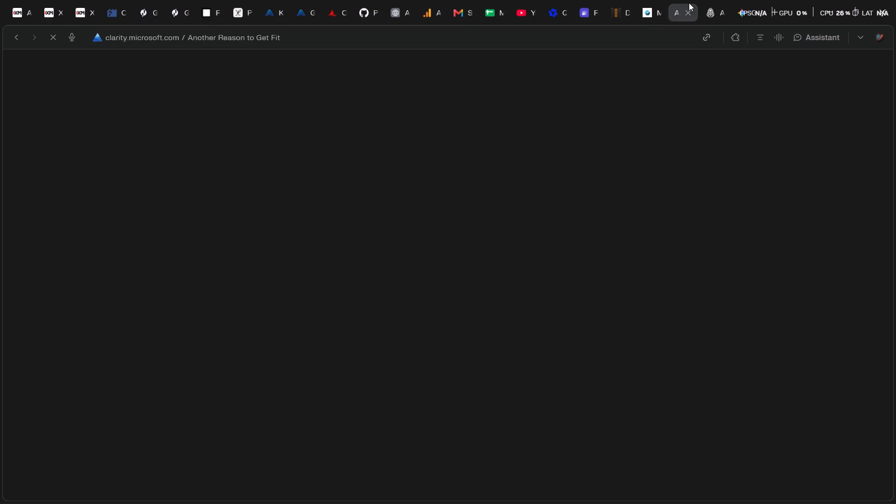
left_click(390, 13)
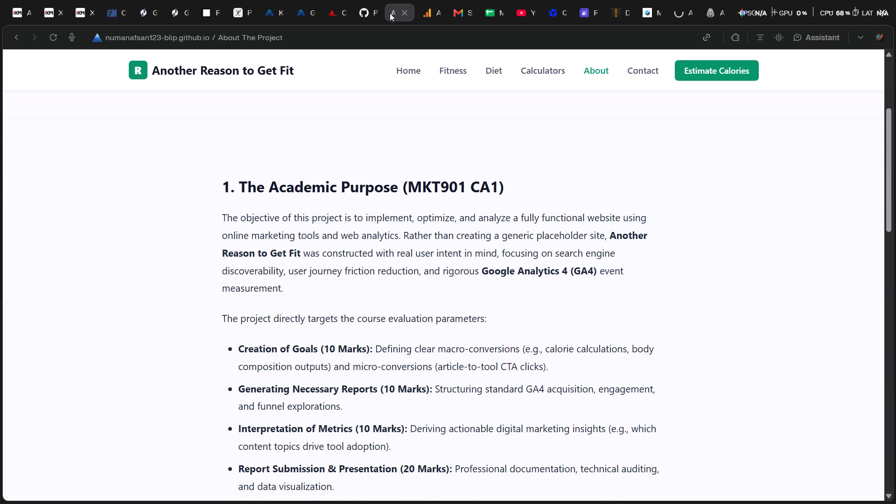
left_click(49, 35)
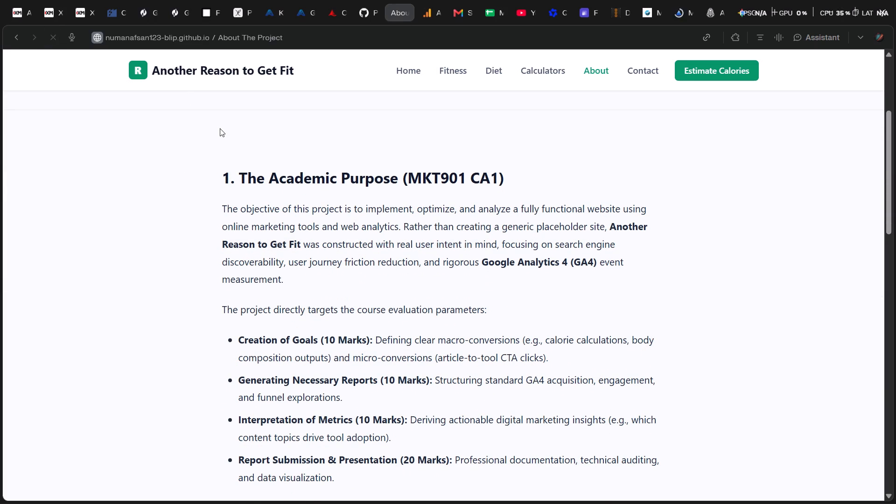
scroll(288, 250, "up", 10)
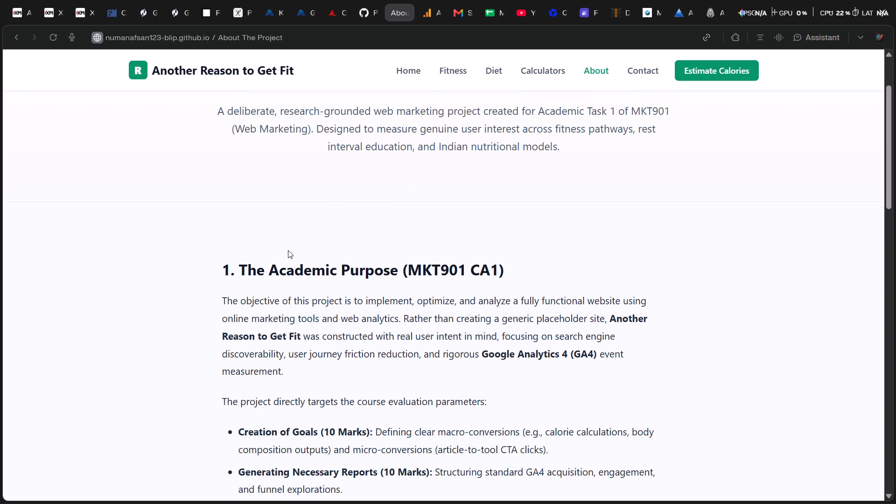
scroll(288, 250, "down", 6)
scroll(288, 250, "up", 5)
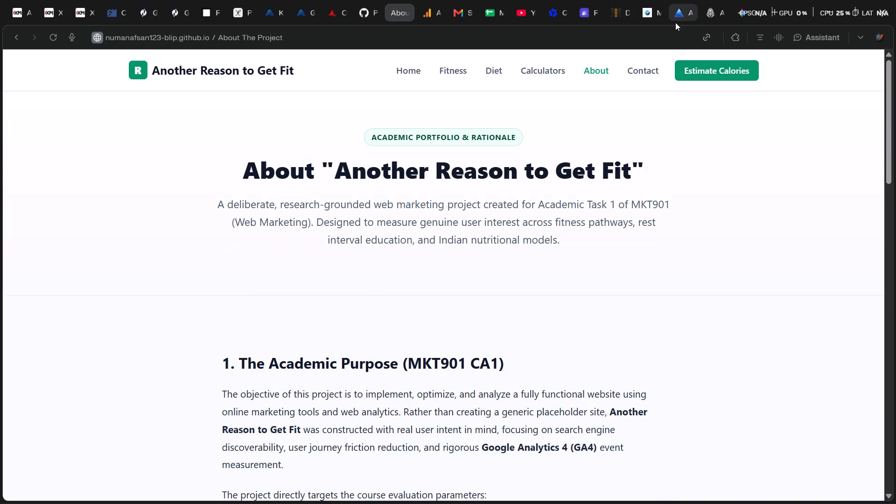
Examine the Clarity Getting Started page for Another Reason to Get Fit, including the tour checklist and its live demo link.
left_click(675, 22)
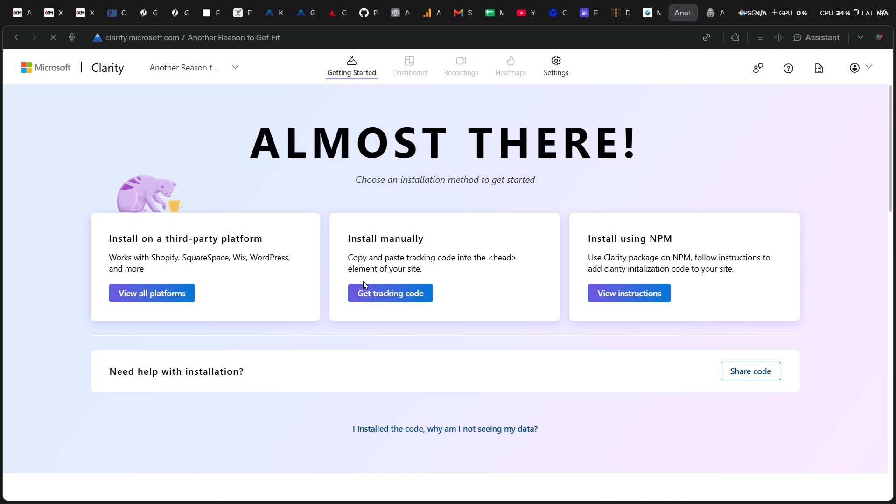
scroll(310, 294, "down", 6)
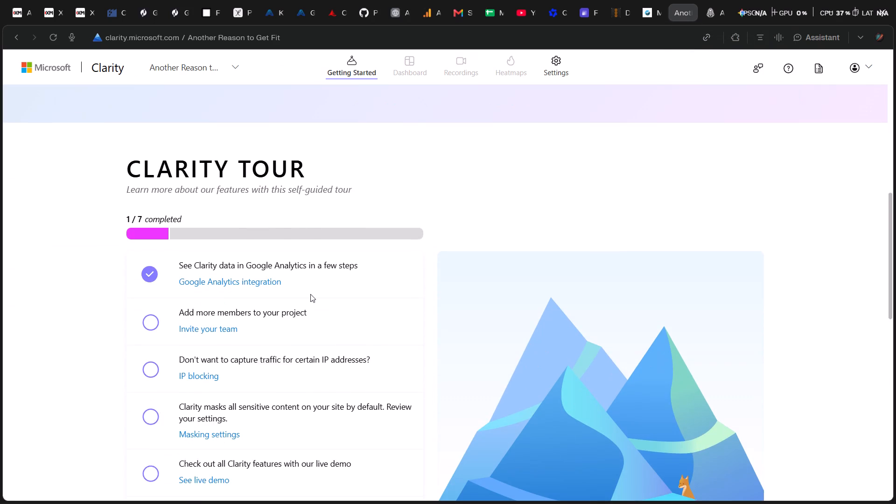
scroll(310, 294, "down", 1)
scroll(310, 294, "right", 1)
scroll(310, 294, "down", 1)
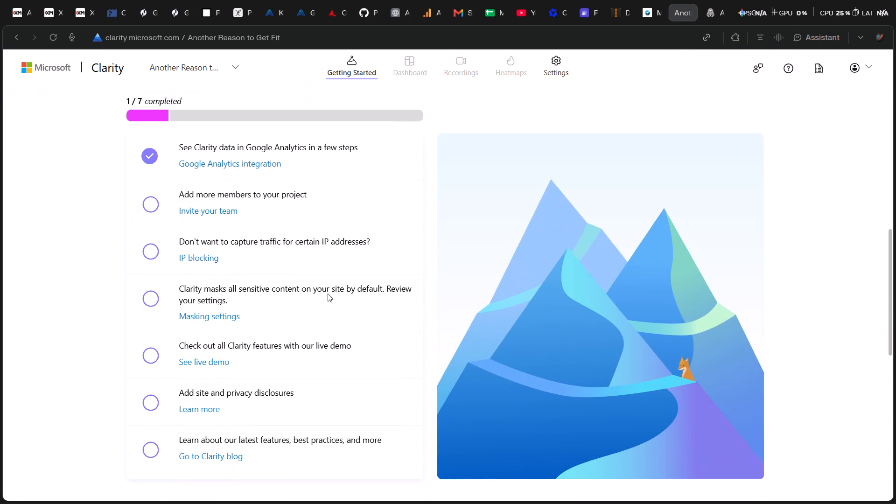
scroll(308, 297, "down", 2)
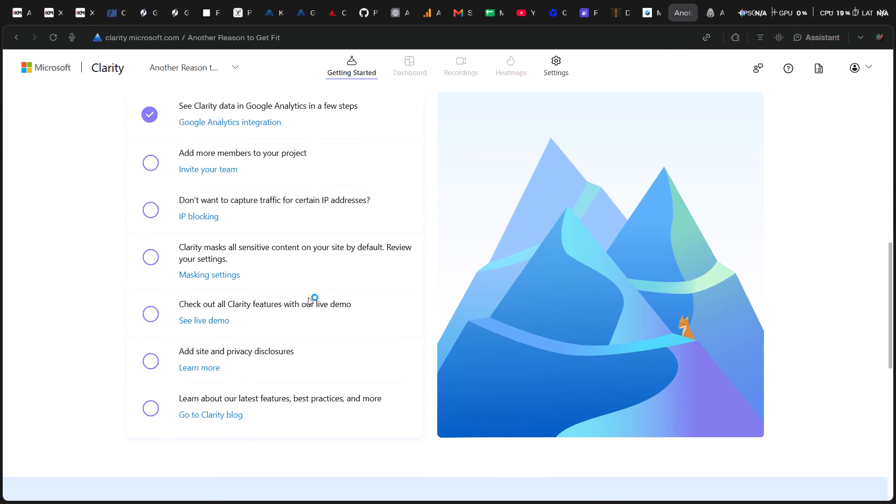
scroll(308, 297, "down", 4)
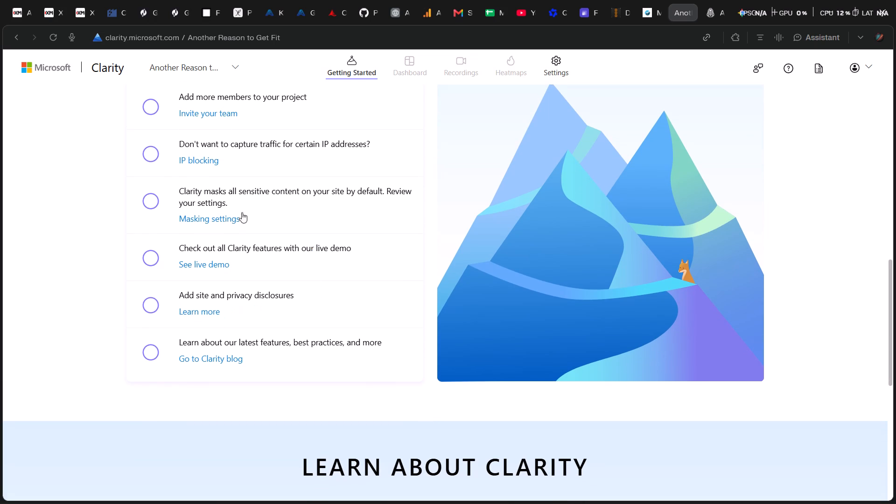
left_click(219, 270)
scroll(245, 364, "up", 10)
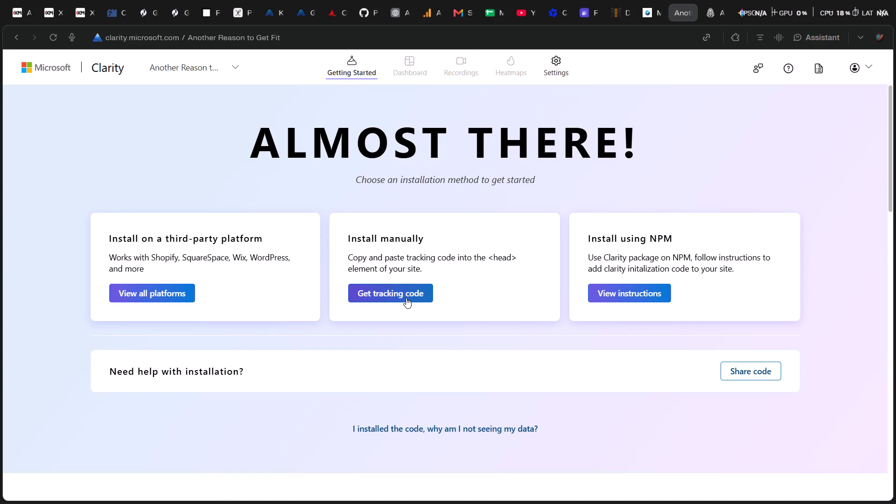
Open the Clarity account menu to check the signed-in account.
left_click(856, 63)
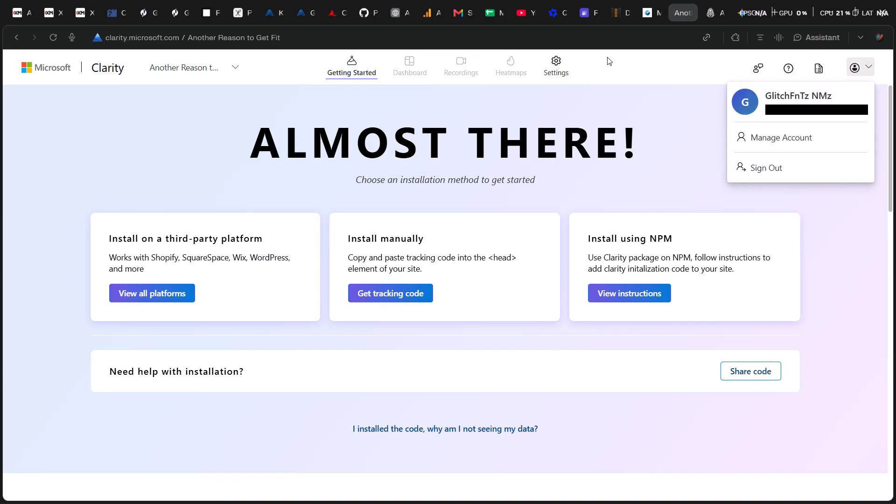
Examine the Clarity project's settings, including the overview, the tour checklist, and the Setup page's installation methods, integrations and advanced settings.
left_click(570, 68)
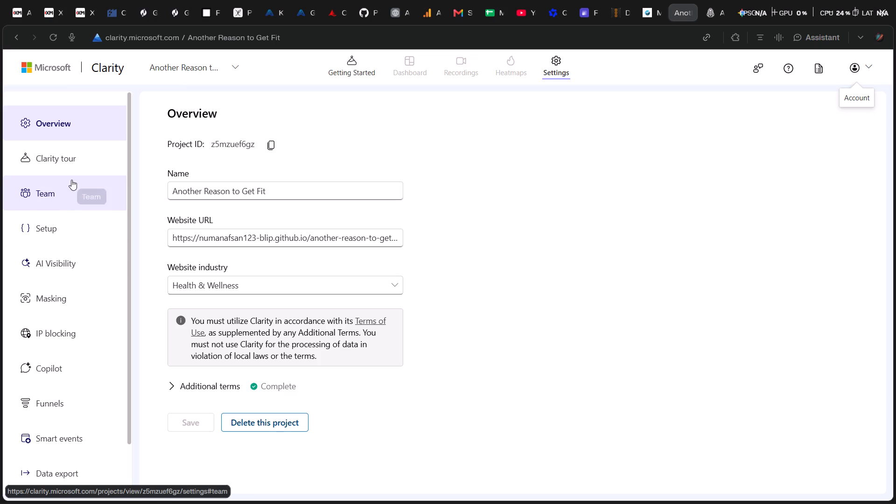
left_click(85, 170)
left_click(81, 194)
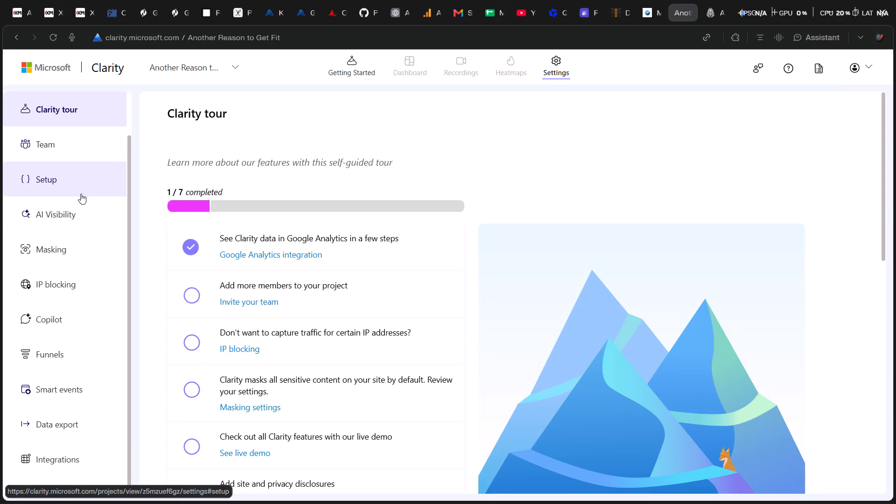
scroll(245, 320, "down", 1)
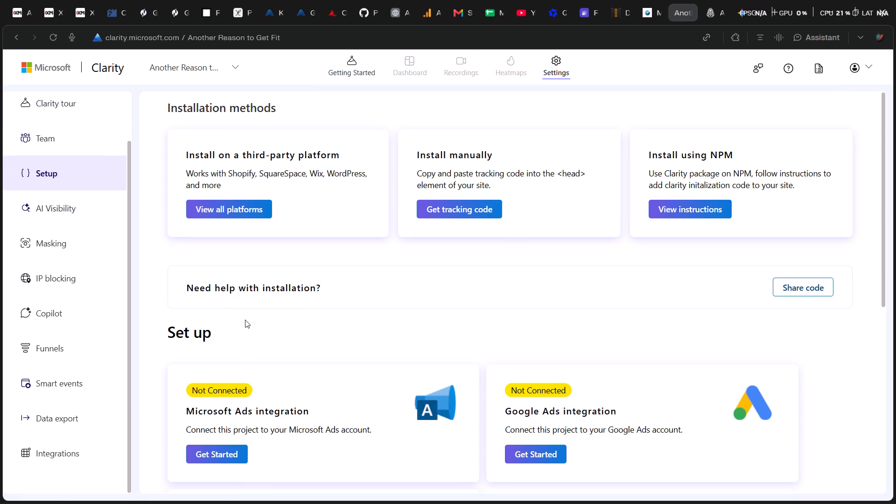
scroll(245, 320, "down", 1)
scroll(339, 420, "down", 2)
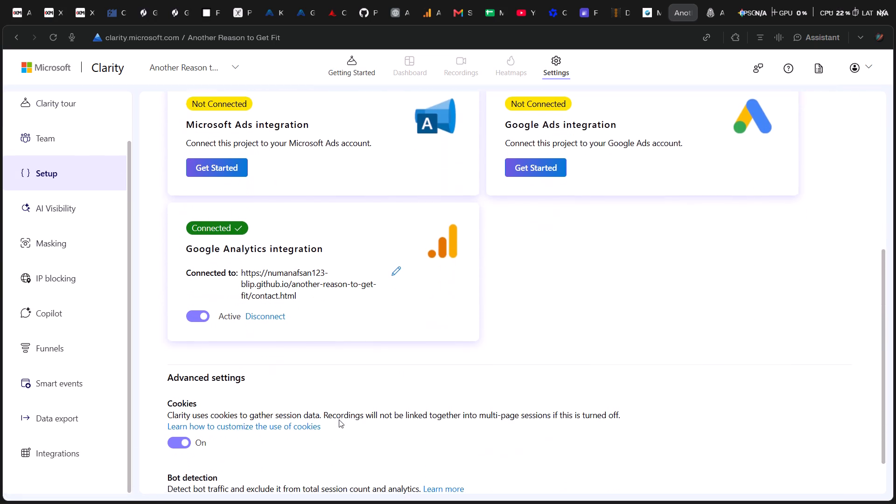
scroll(339, 420, "down", 2)
Examine the project's AI Visibility setup and customization options and its Masking settings.
left_click(77, 199)
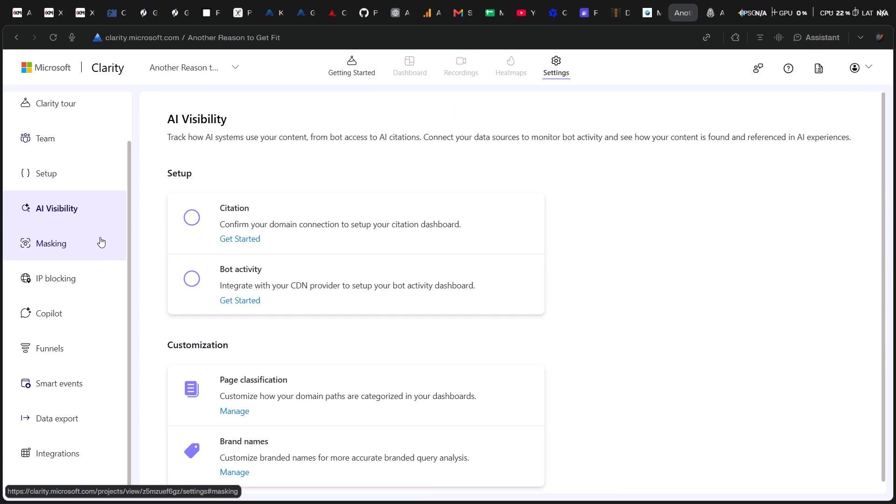
left_click(182, 219)
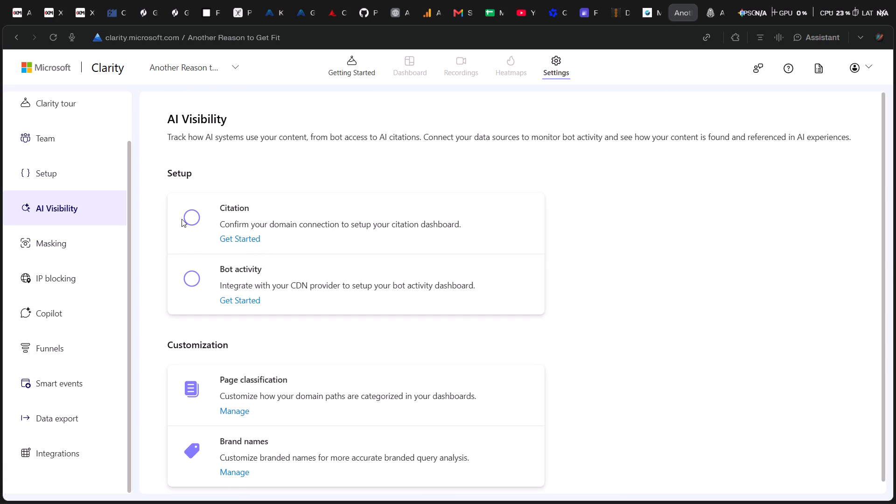
left_click(185, 219)
scroll(194, 280, "down", 2)
left_click(67, 234)
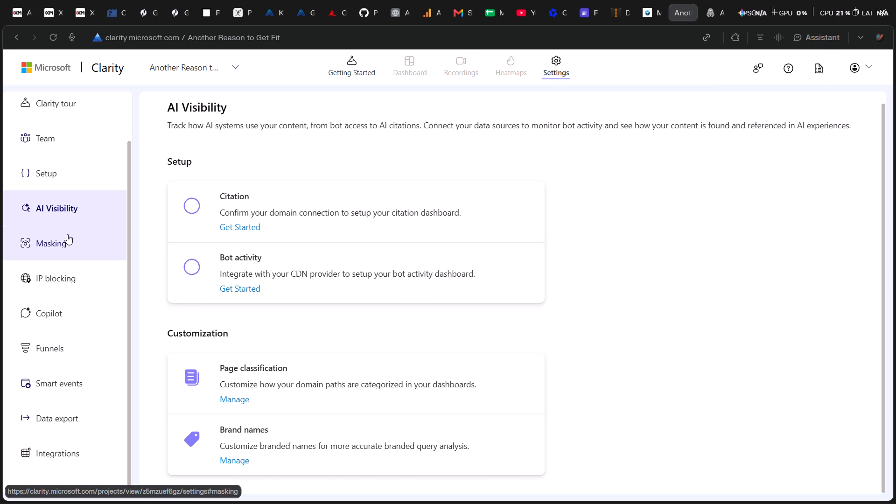
scroll(95, 301, "down", 1)
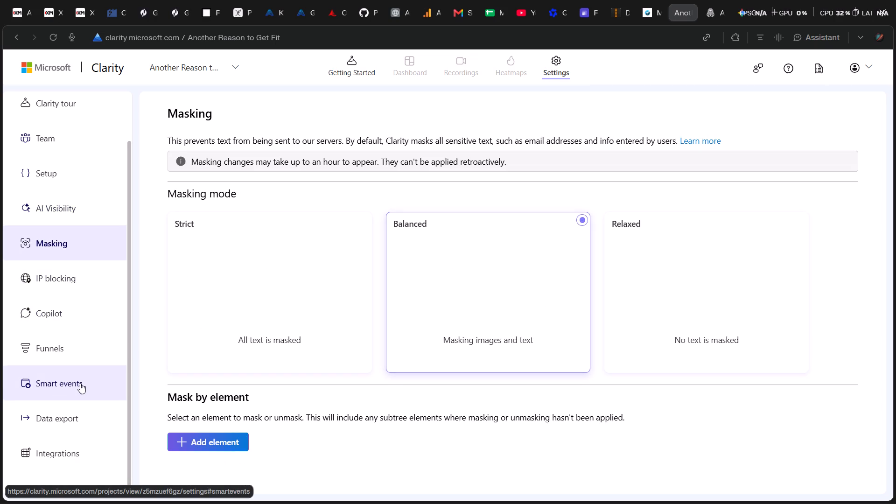
Open the Data export settings and inspect the API endpoint address.
left_click(105, 431)
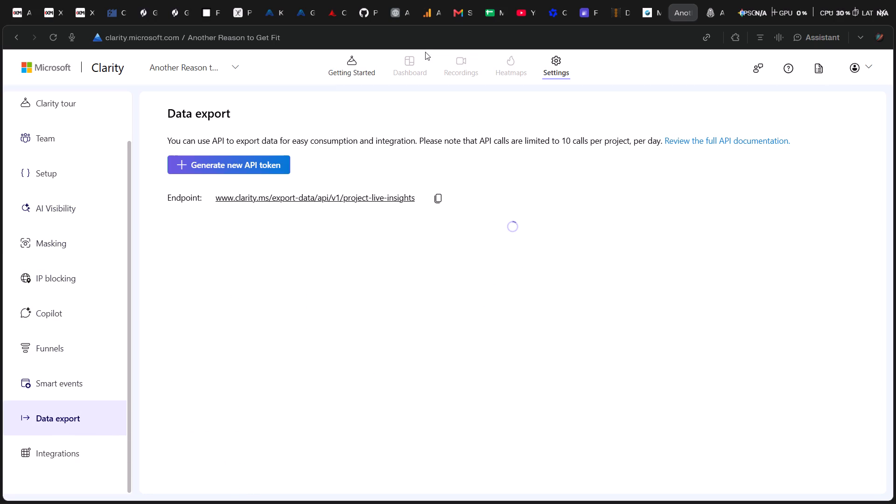
left_click(344, 197)
double_click(344, 197)
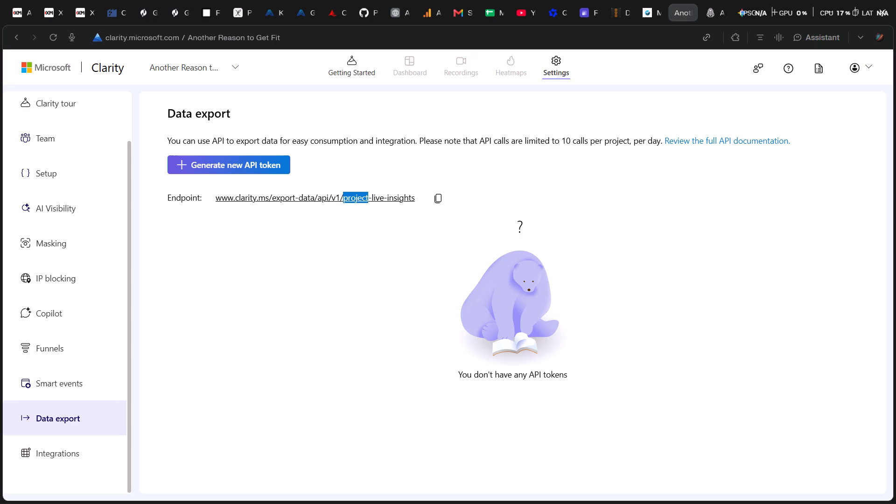
left_click_drag(346, 196, 236, 194)
Examine the Getting Started page again, covering the installation methods and the self-guided tour checklist.
left_click(358, 57)
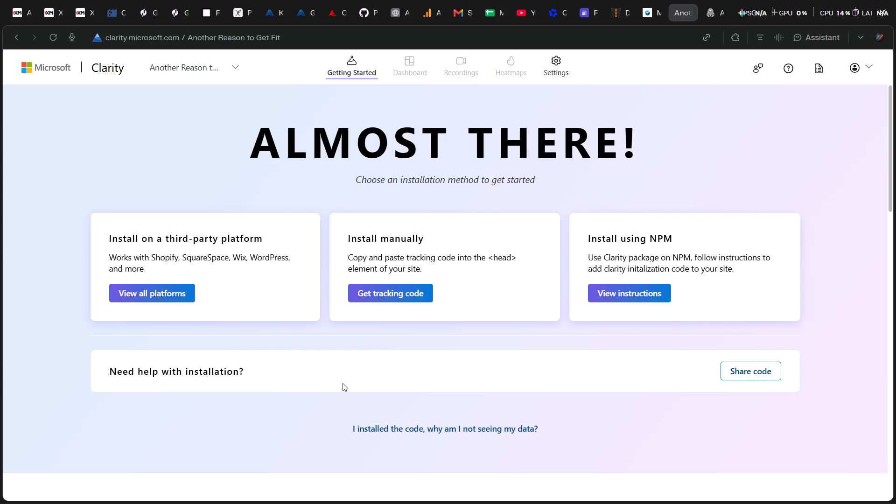
scroll(383, 364, "down", 3)
scroll(383, 364, "right", 2)
scroll(383, 364, "down", 5)
scroll(383, 364, "up", 7)
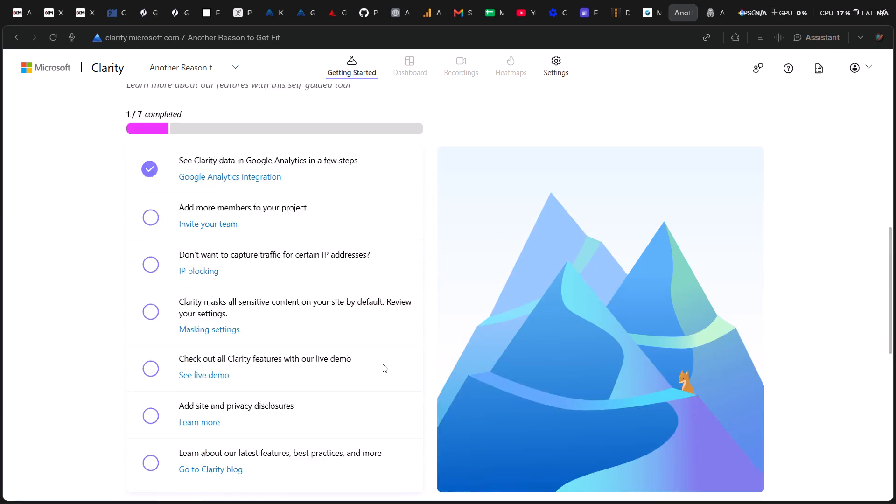
scroll(383, 364, "up", 5)
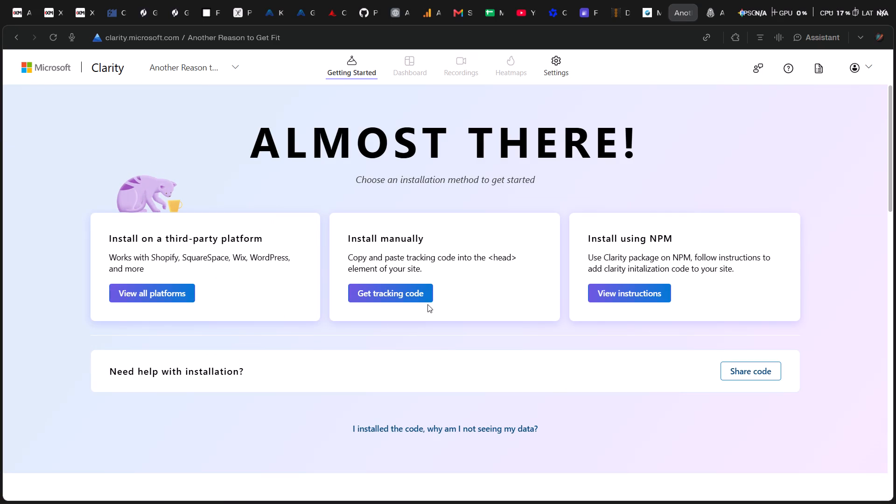
View the manual installation tracking code and its FAQ on when data starts appearing, and close the FAQ page.
left_click_drag(424, 306, 413, 295)
left_click(413, 295)
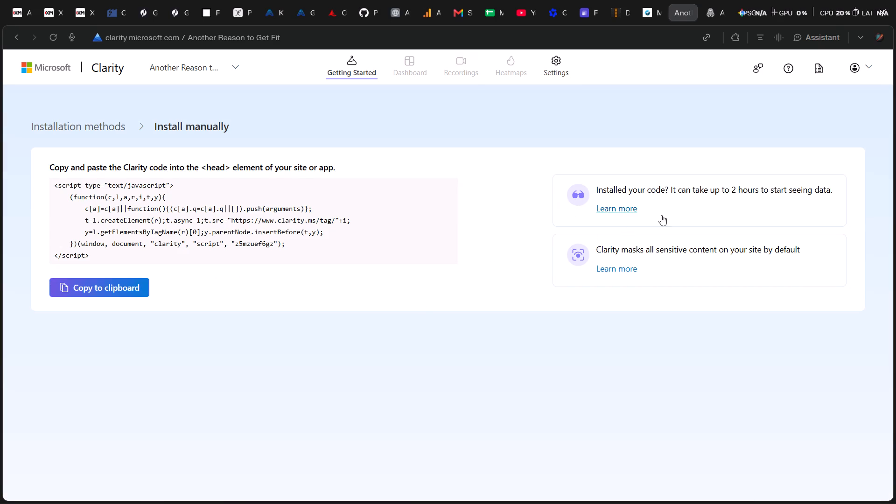
left_click(628, 211)
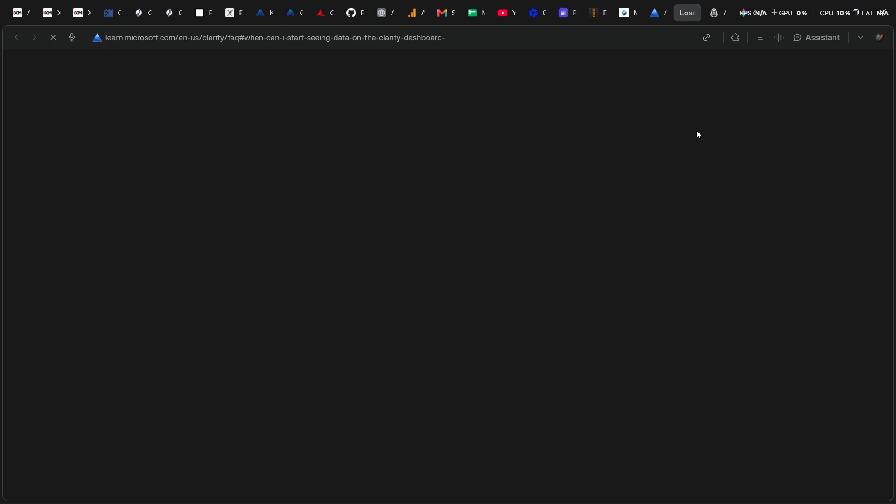
left_click(689, 8)
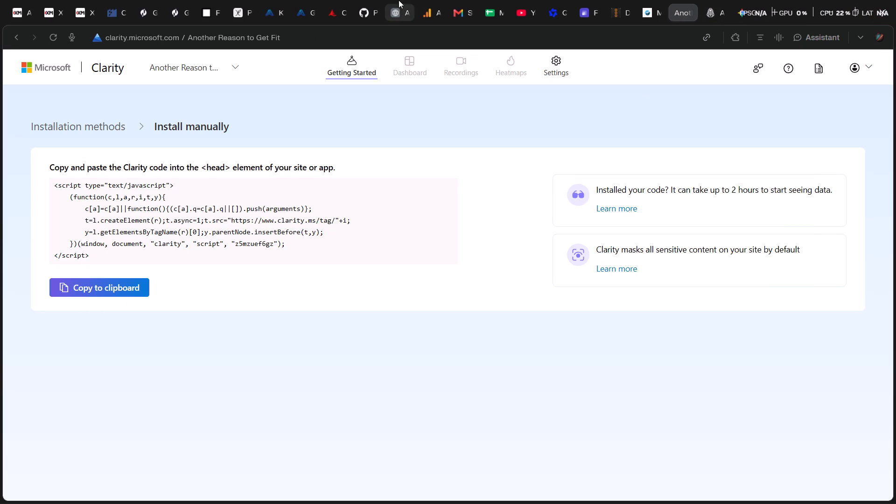
Switch to Google Analytics and examine the Reports snapshot, including top pages, traffic sources, new versus returning users and cities.
left_click(417, 16)
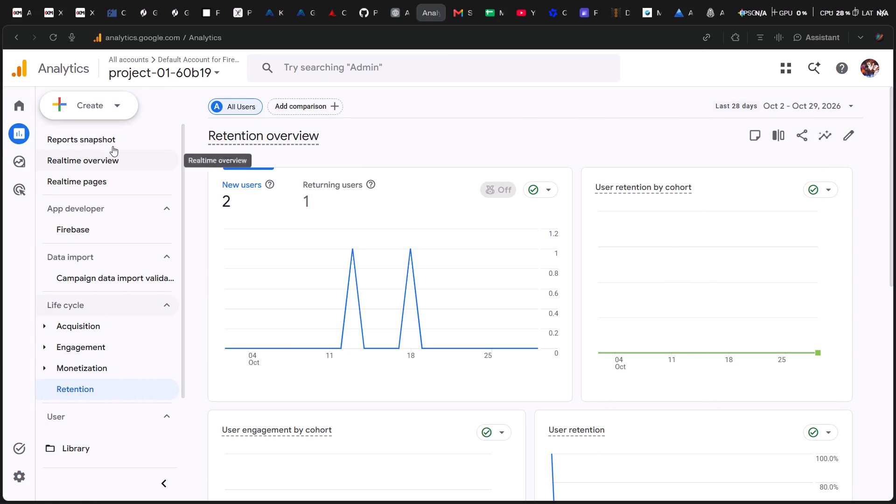
left_click(127, 142)
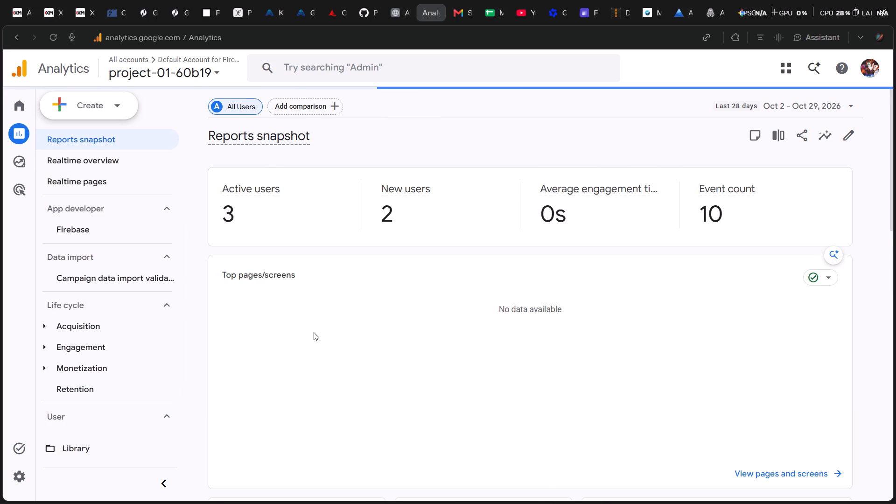
scroll(314, 332, "down", 1)
scroll(314, 332, "right", 1)
scroll(314, 332, "down", 1)
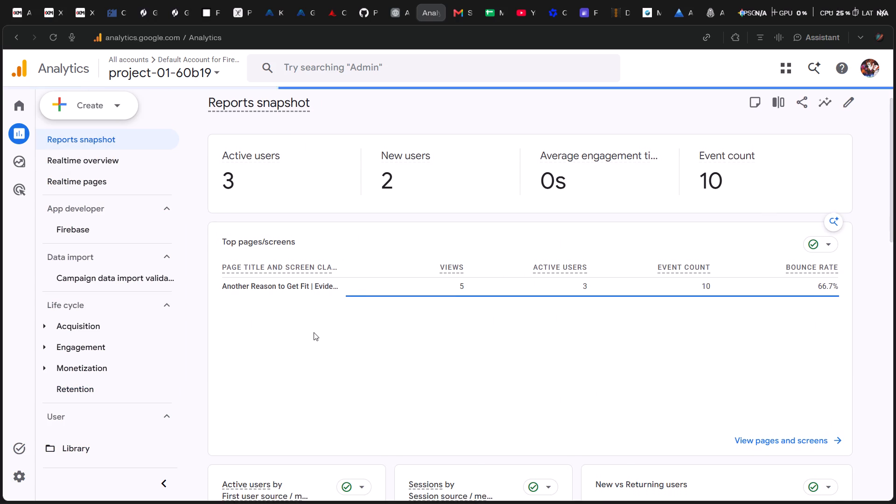
scroll(314, 332, "down", 3)
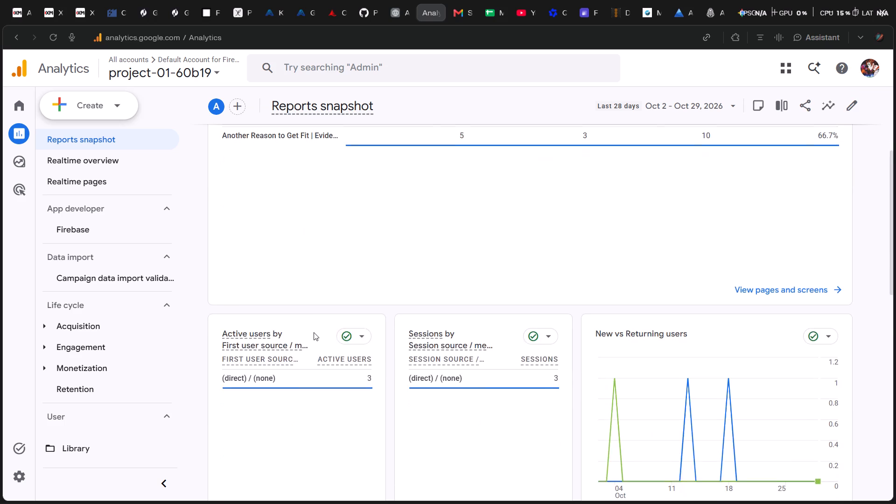
scroll(314, 332, "right", 4)
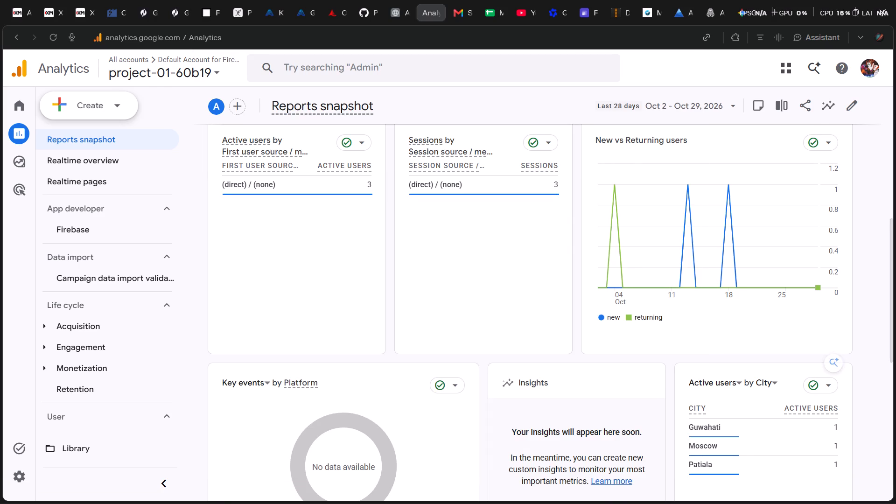
scroll(546, 317, "up", 1)
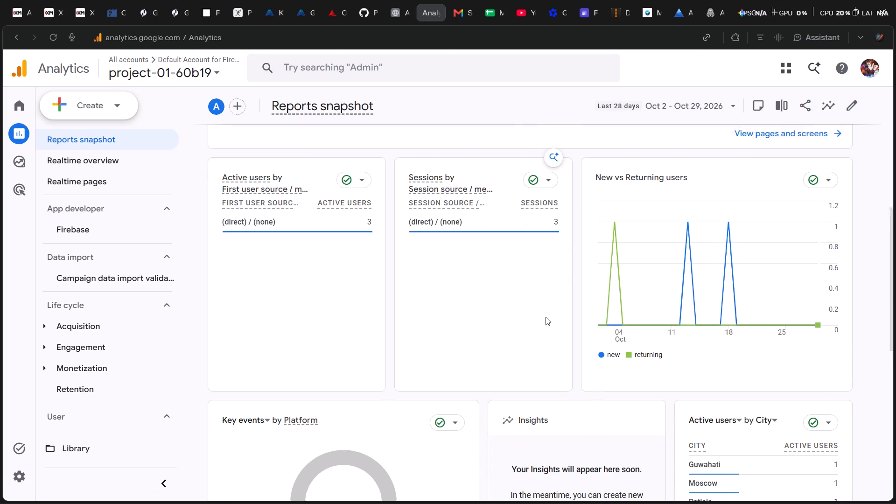
scroll(546, 317, "up", 9)
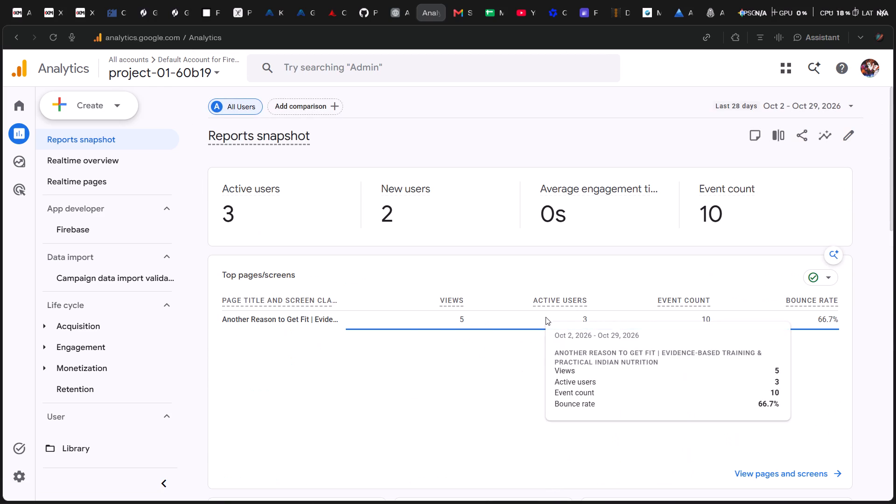
scroll(325, 290, "down", 4)
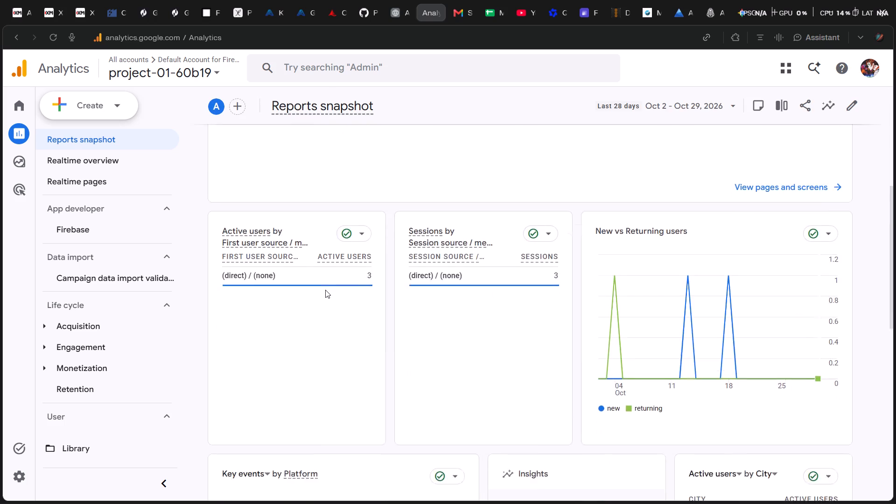
scroll(325, 290, "down", 3)
scroll(325, 290, "up", 4)
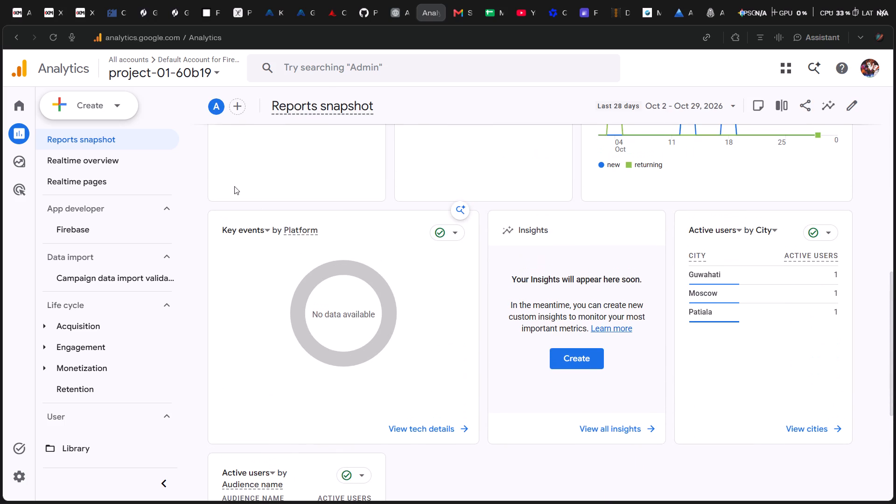
Examine the Realtime overview's active-user and event cards and reopen the Reports snapshot.
left_click(143, 156)
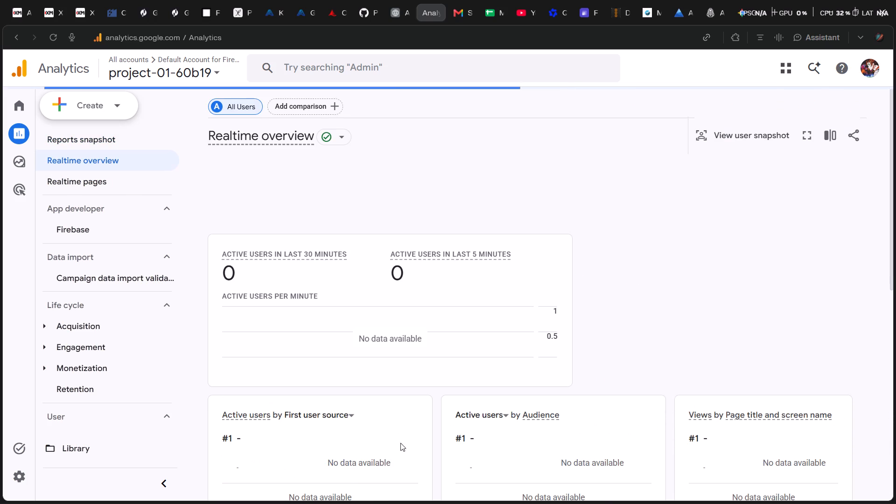
left_click_drag(140, 146, 136, 145)
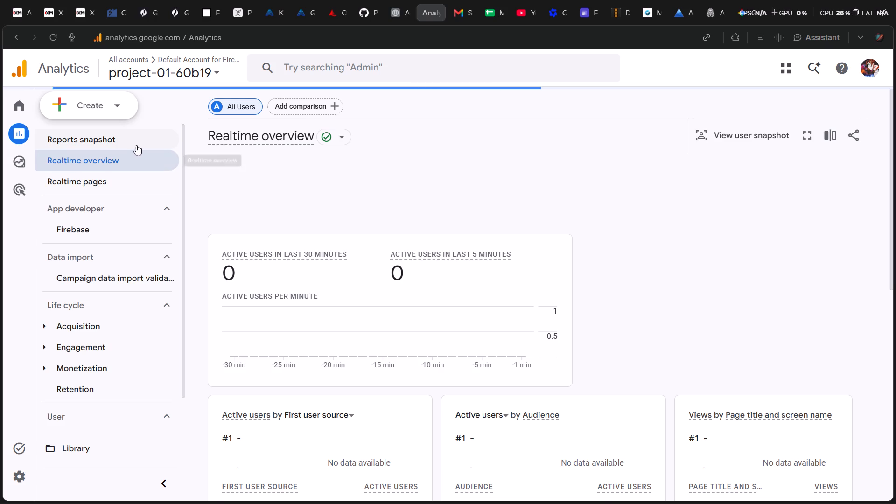
left_click_drag(136, 145, 129, 140)
left_click(129, 140)
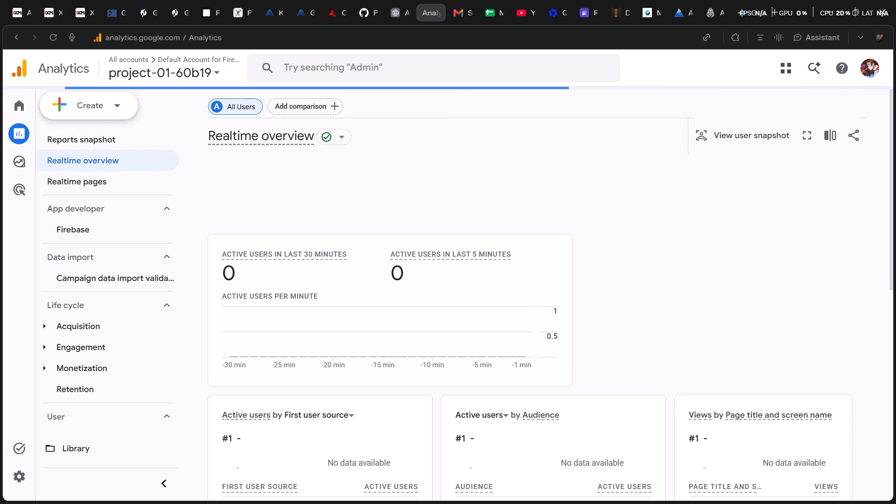
scroll(455, 398, "down", 5)
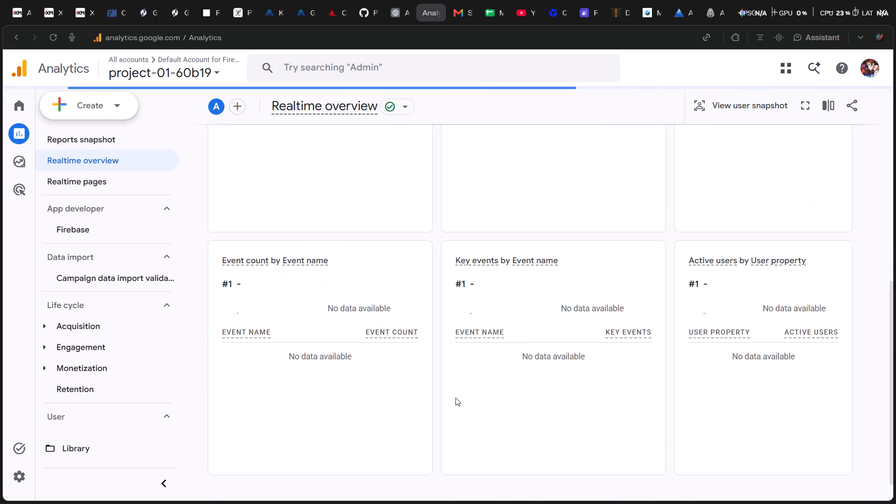
Review the Reports snapshot down to active users by city and open the detailed cities report.
scroll(675, 321, "down", 2)
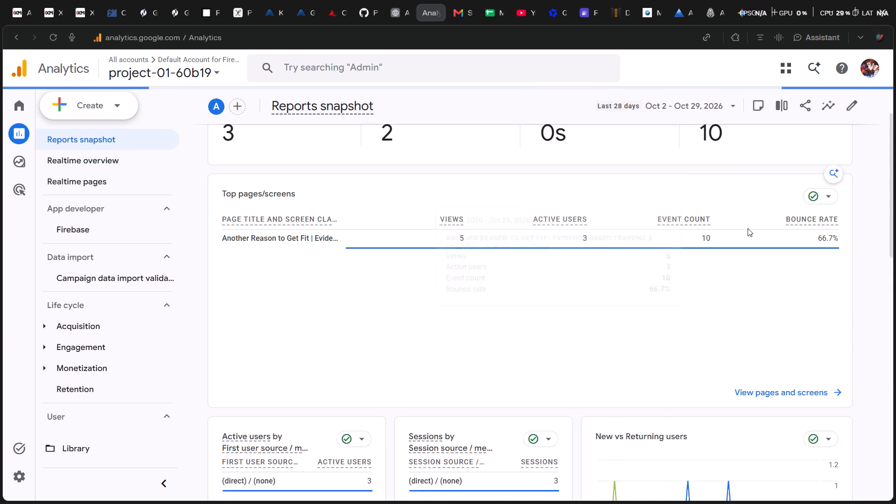
scroll(748, 228, "down", 2)
scroll(748, 228, "right", 1)
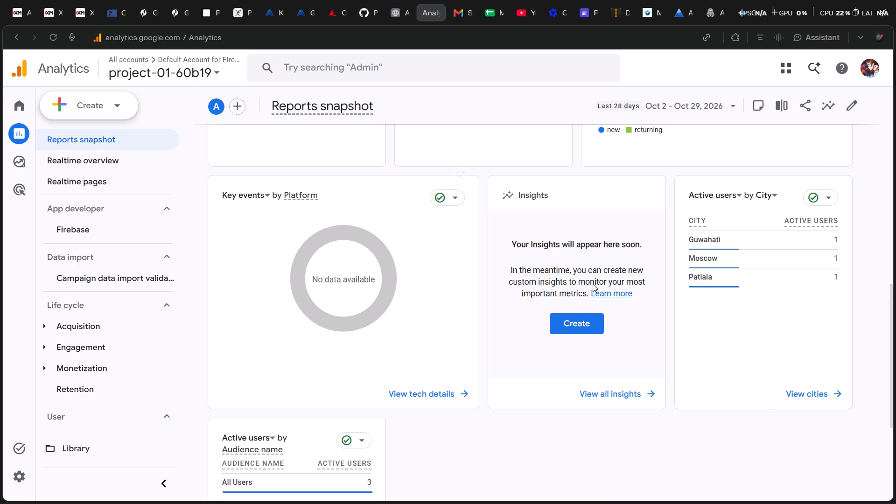
double_click(830, 400)
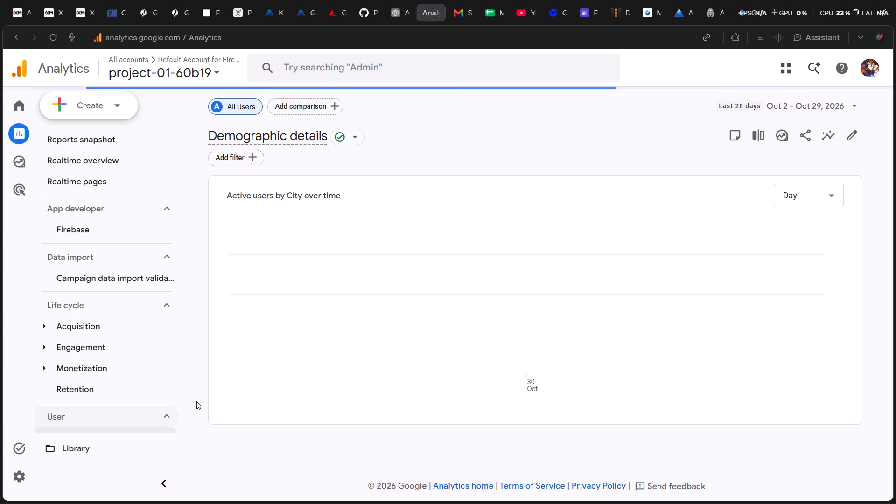
Leave the demographic details report for the Realtime overview and examine its active-user, first user source, audience and page-view cards.
left_click(133, 175)
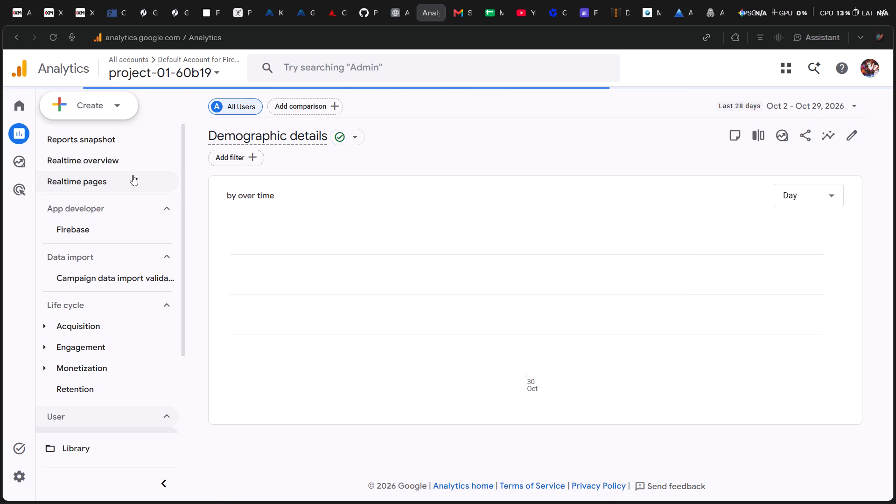
left_click(133, 179)
left_click(134, 161)
scroll(235, 269, "down", 1)
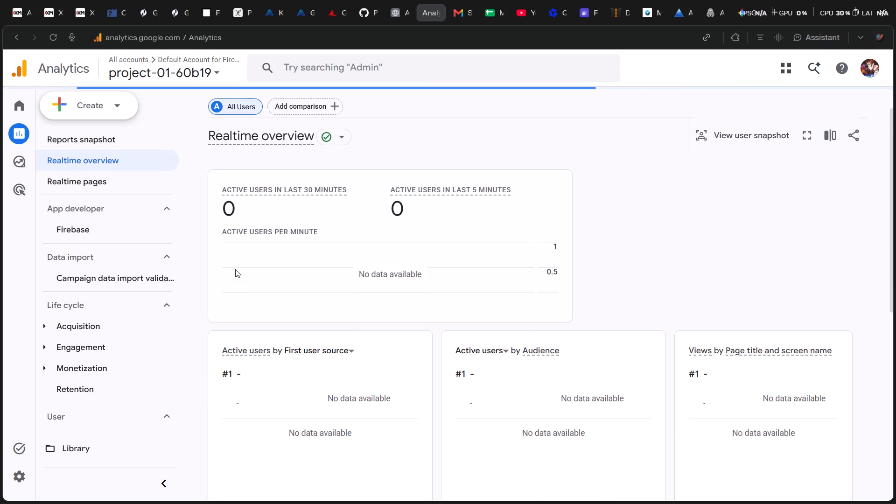
scroll(235, 269, "down", 3)
scroll(235, 269, "up", 7)
scroll(235, 269, "down", 1)
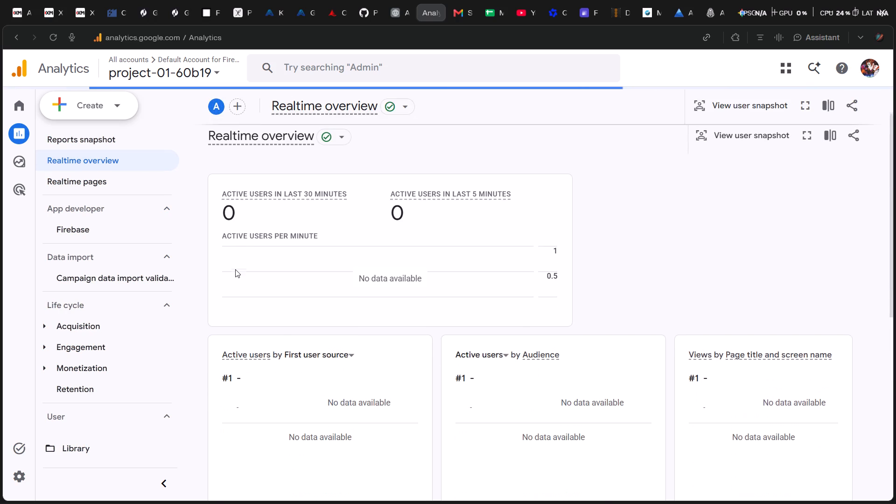
scroll(235, 269, "down", 1)
scroll(235, 269, "up", 3)
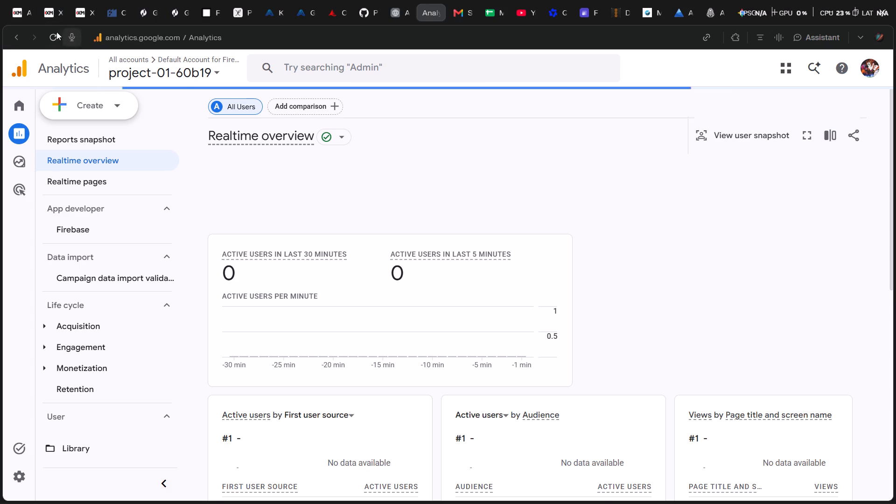
Reload the Realtime overview and review its cards down to active users by user property.
left_click(56, 32)
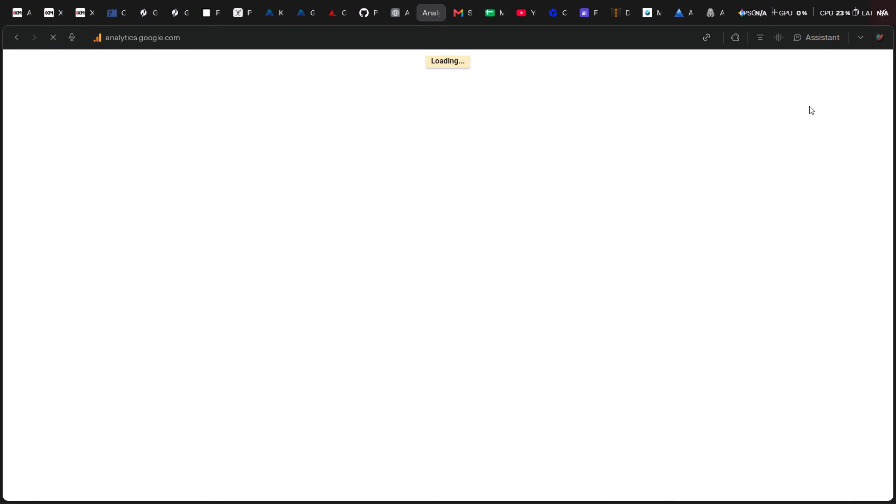
left_click(680, 186)
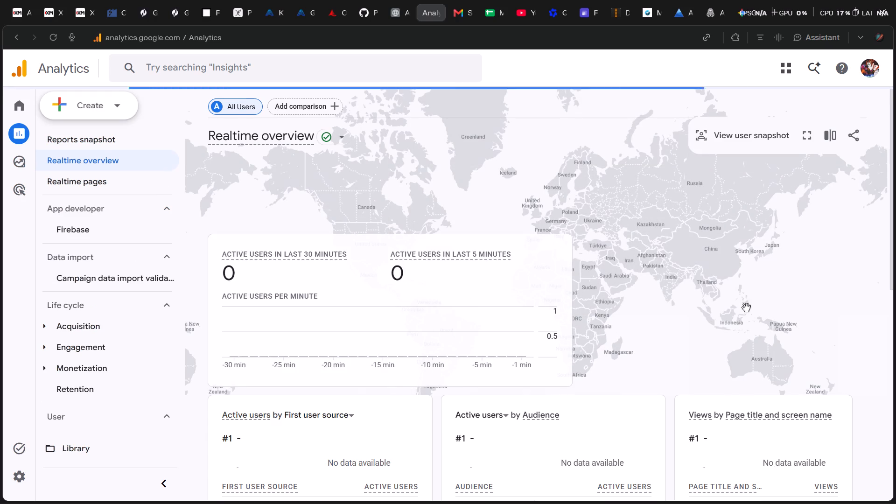
scroll(746, 308, "down", 7)
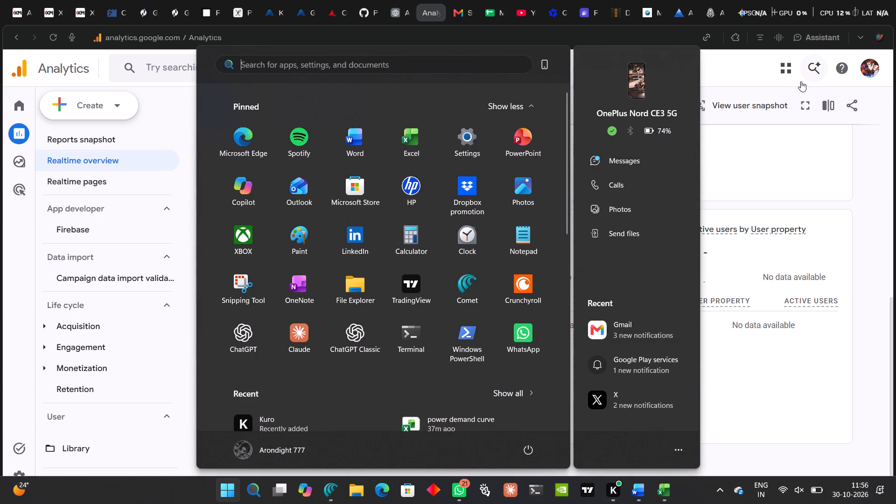
Dismiss the Start menu and close the browser window showing the Analytics Realtime overview.
left_click_drag(725, 63, 895, 0)
left_click(895, 0)
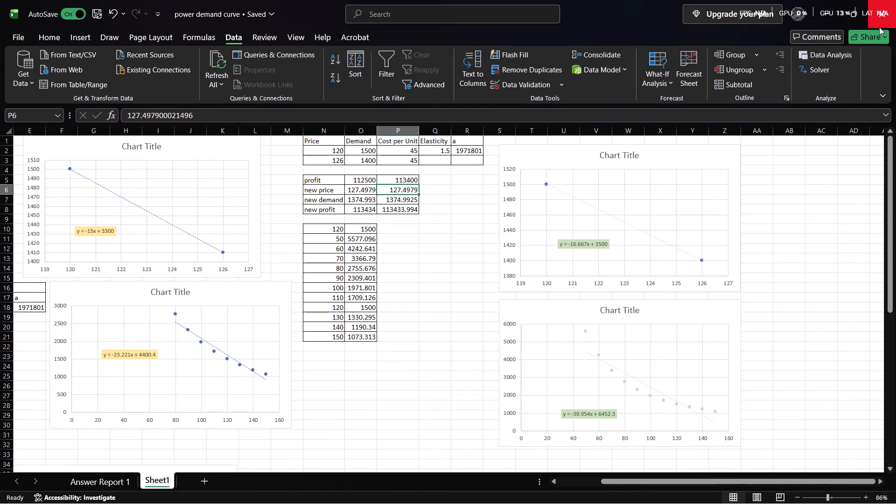
Save the power demand curve workbook in Excel.
left_click(472, 389)
key("ctrl+s")
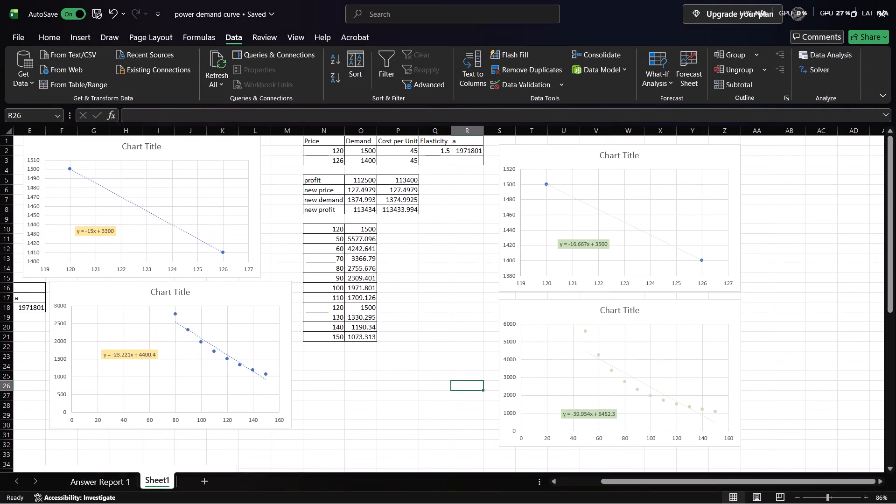
Examine the price and demand tables and their charts across Sheet1 of the power demand curve workbook.
scroll(472, 389, "up", 2)
scroll(472, 389, "down", 3)
scroll(472, 389, "up", 6)
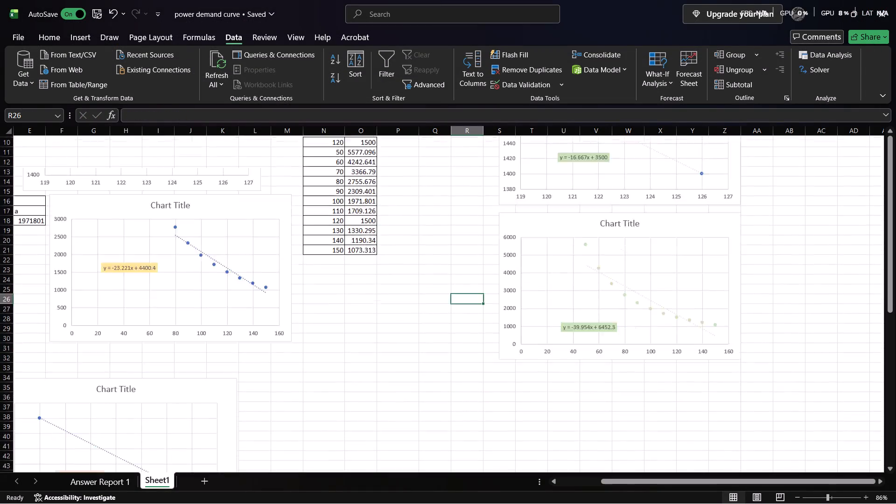
scroll(472, 389, "right", 1)
scroll(472, 389, "down", 3)
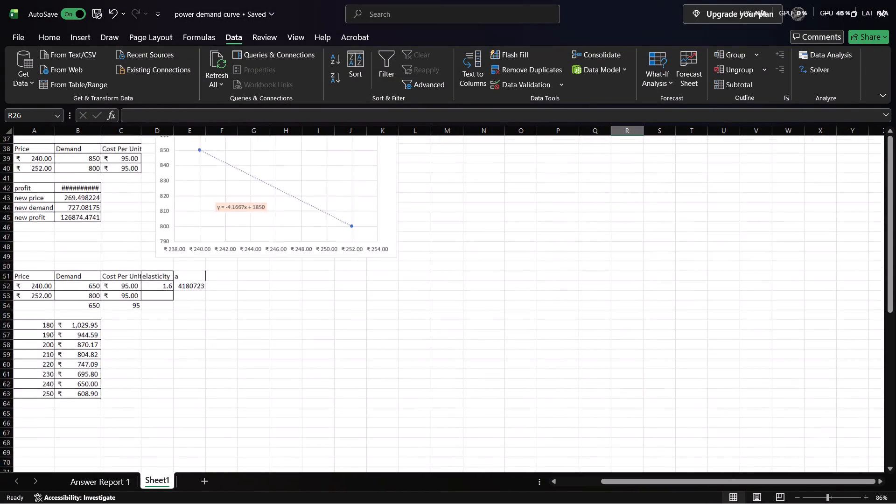
scroll(472, 389, "up", 4)
scroll(472, 389, "down", 1)
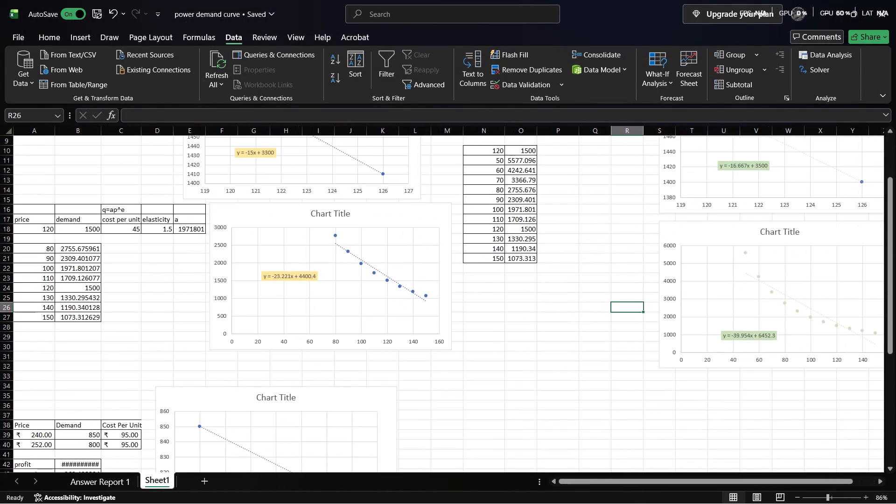
Close the power demand curve workbook.
left_click(895, 0)
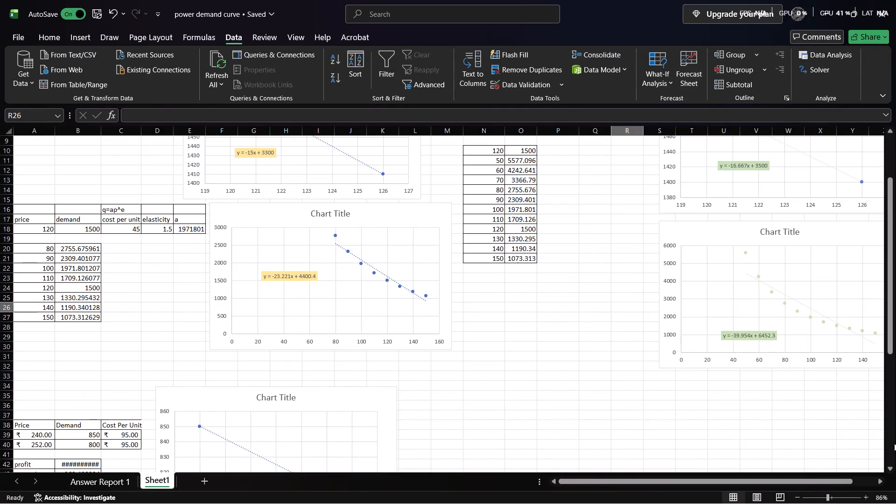
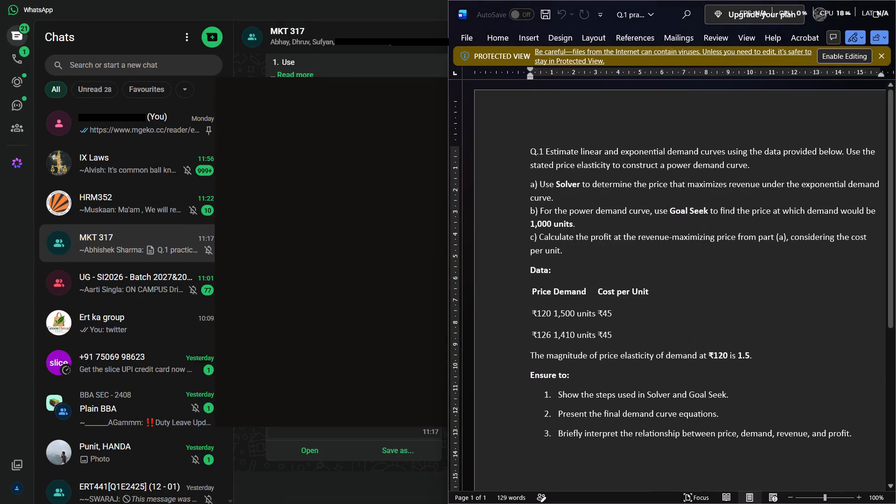
Close the Word document containing the Q.1 demand curve practice question.
left_click_drag(894, 0, 872, 9)
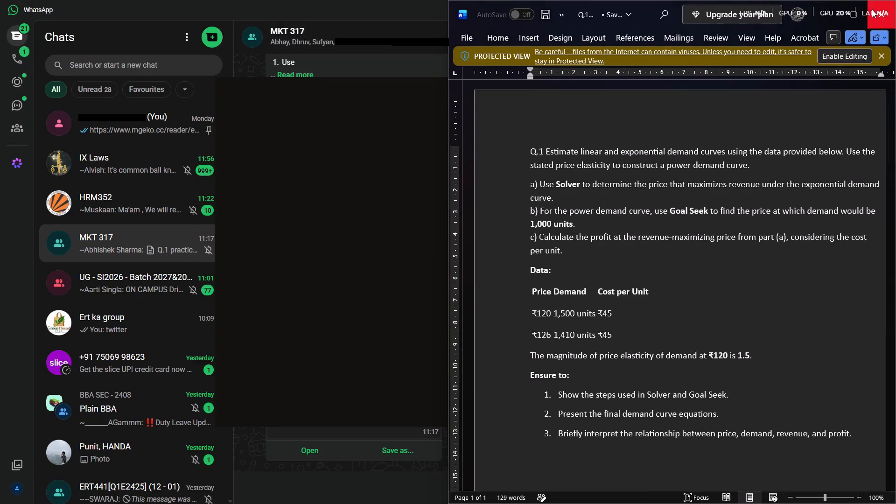